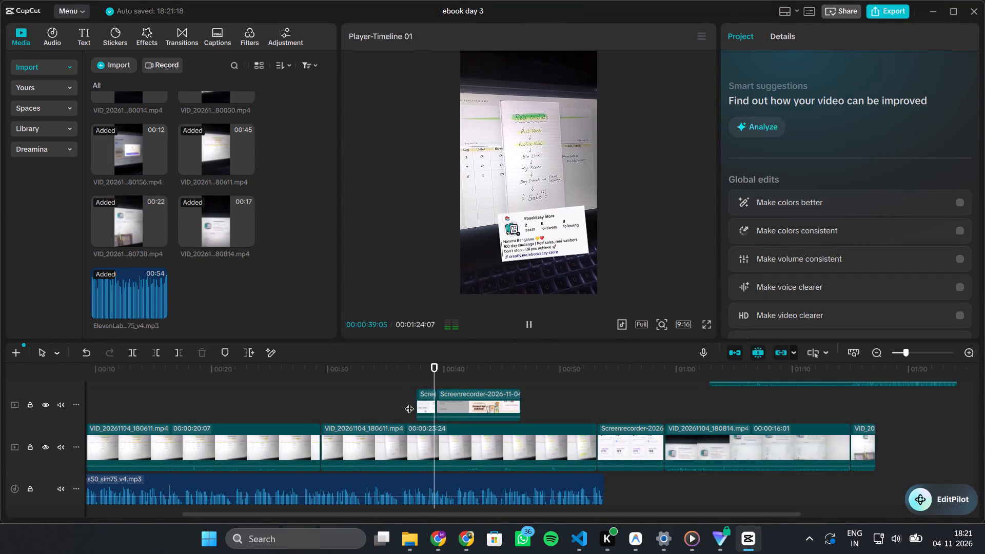
Extend the start of the first store profile overlay clip and shift both overlay clips about 1.3 seconds later, keeping them back to back.
key("space")
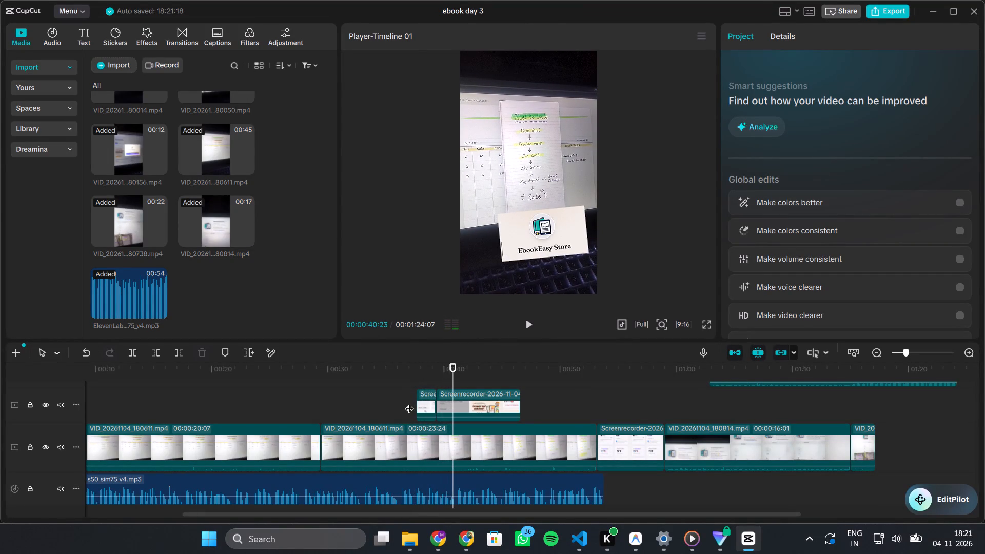
key("space")
key("space")
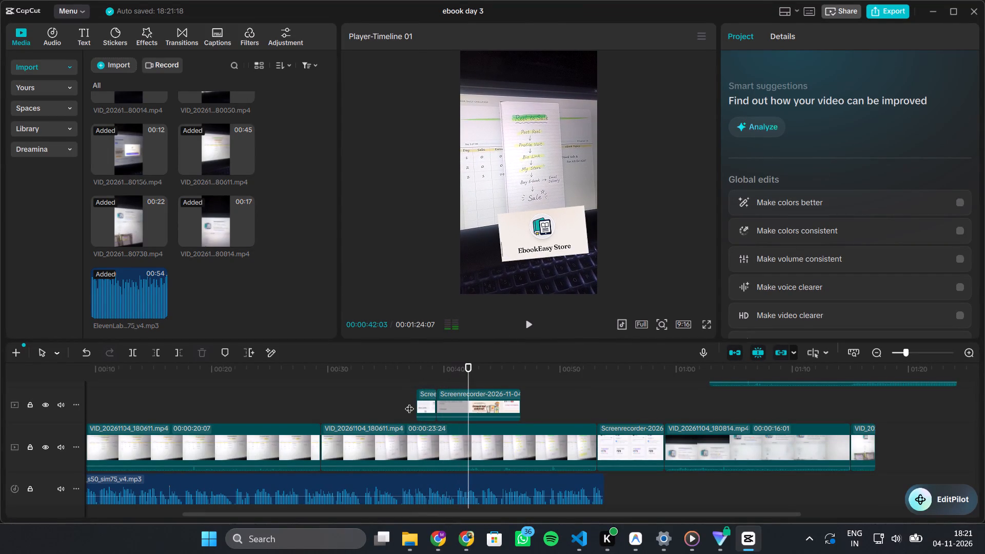
left_click(427, 402)
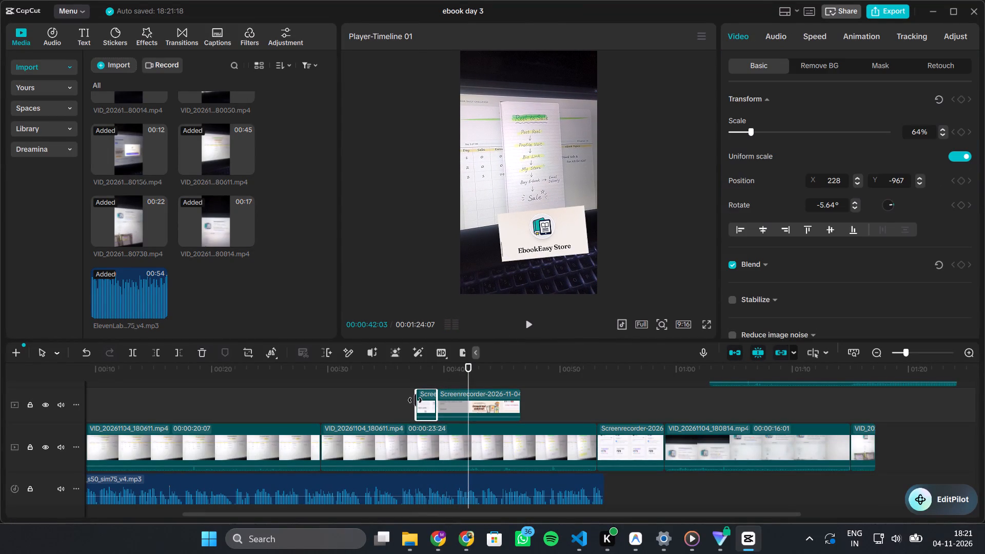
left_click_drag(415, 400, 391, 400)
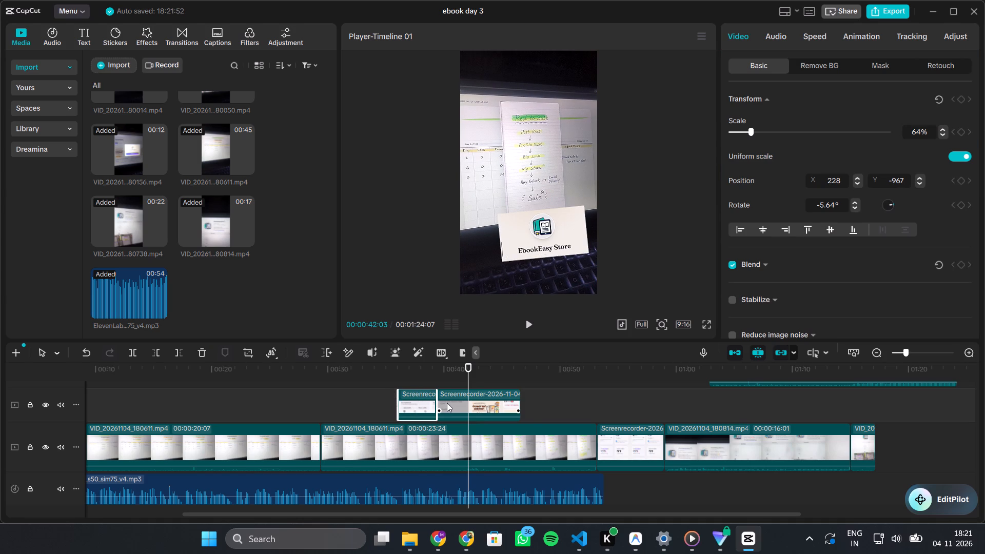
left_click_drag(447, 403, 463, 404)
left_click(408, 401)
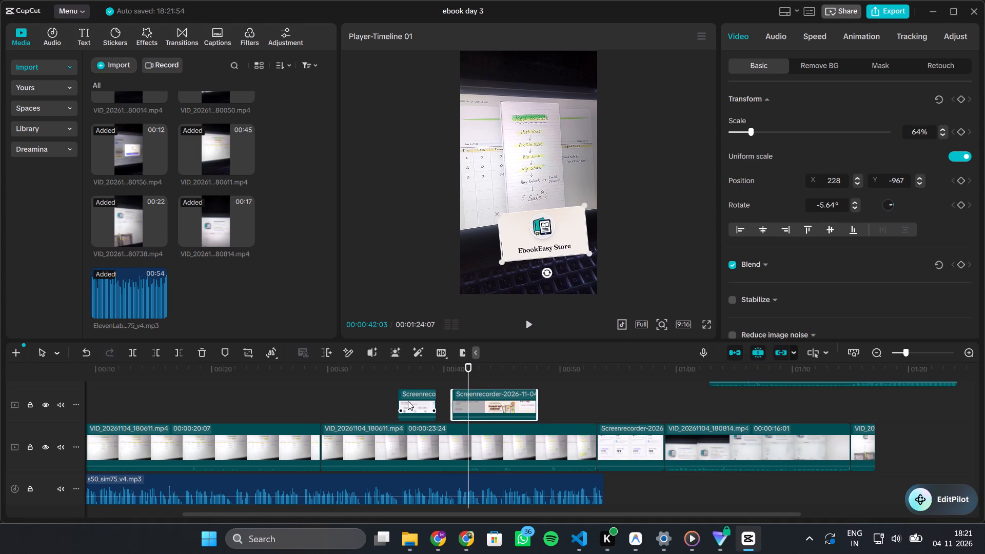
left_click_drag(408, 401, 424, 403)
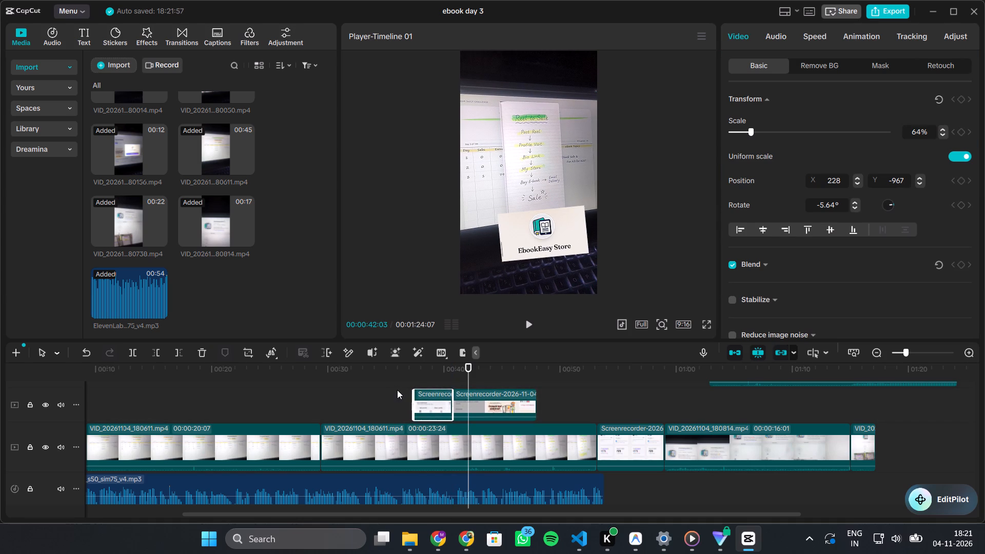
left_click(397, 390)
key("space")
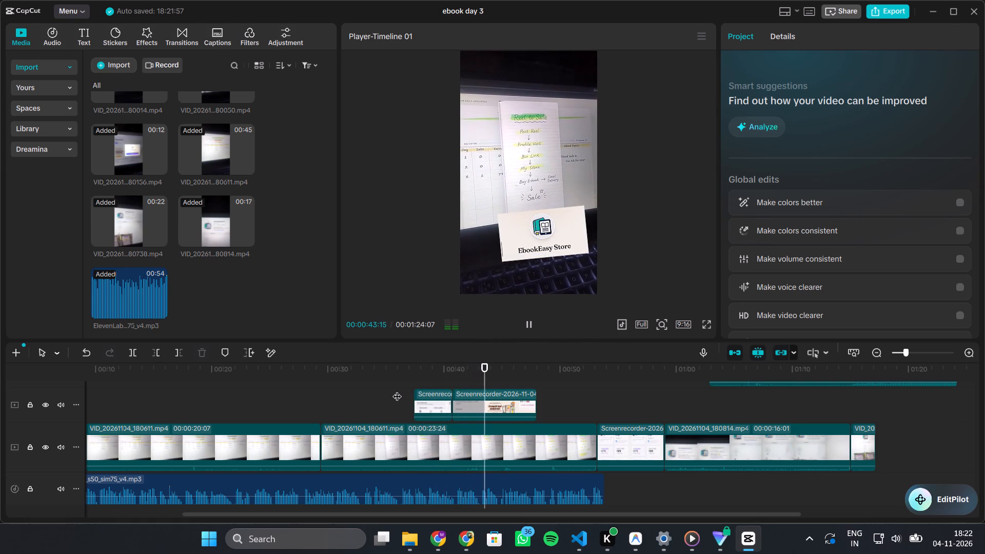
key("space")
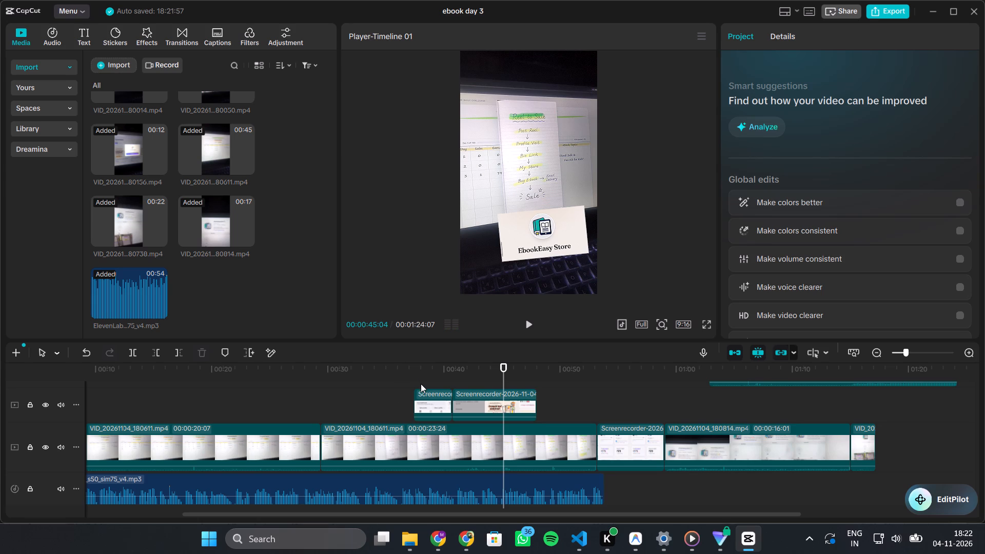
left_click(421, 384)
key("space")
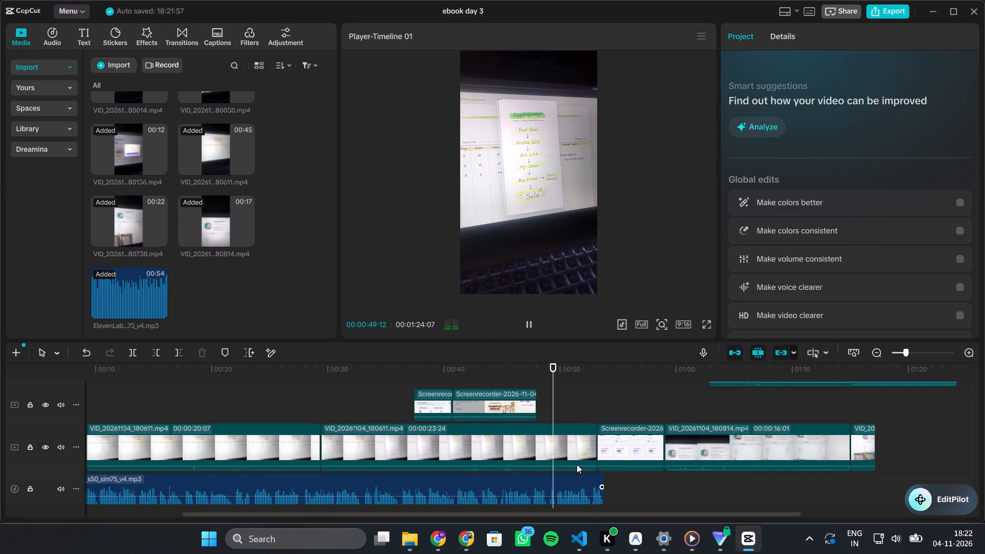
Move the Creatly sales dashboard recording from the main track to the overlay track above, starting at about 12 seconds.
scroll(562, 419, "down", 7, "ctrl")
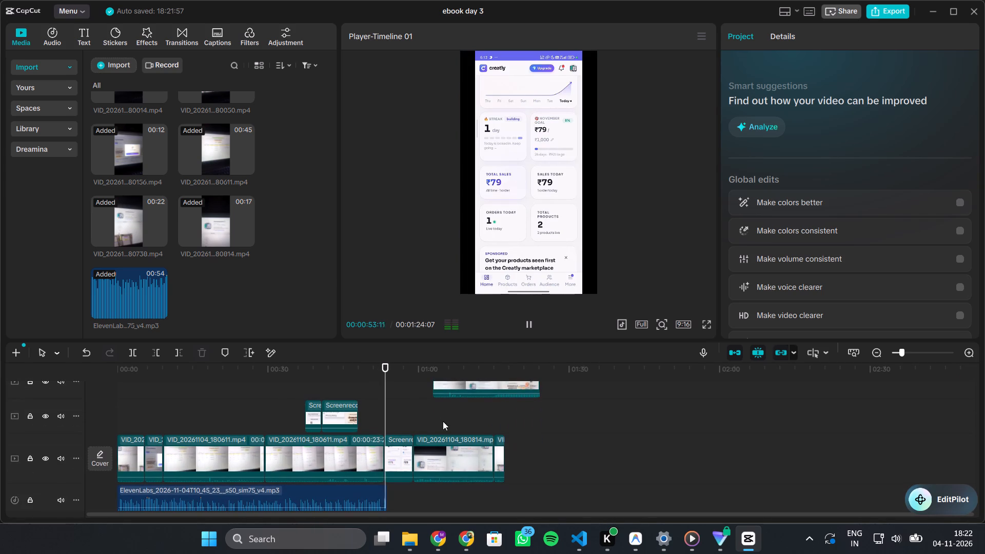
left_click_drag(400, 448, 203, 407)
left_click(164, 404)
key("space")
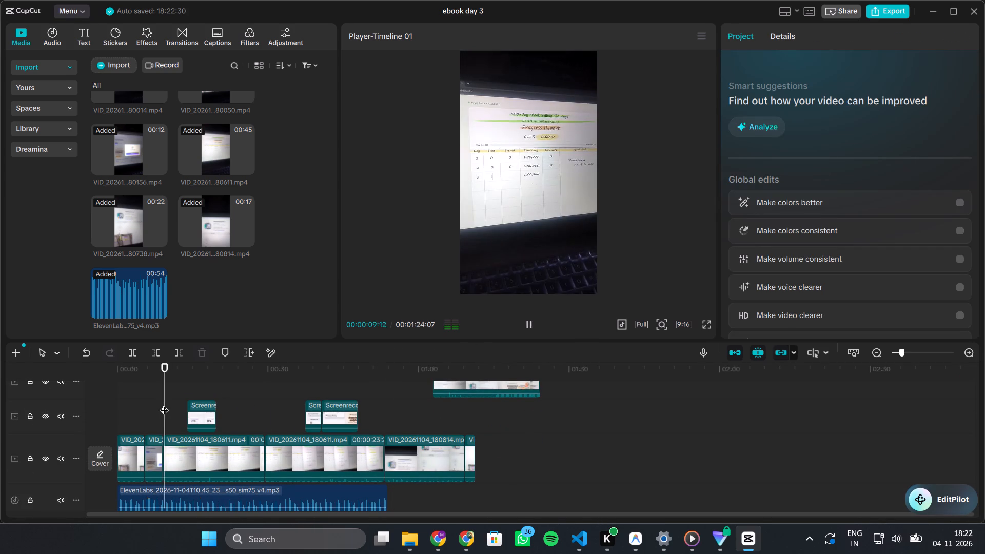
key("space")
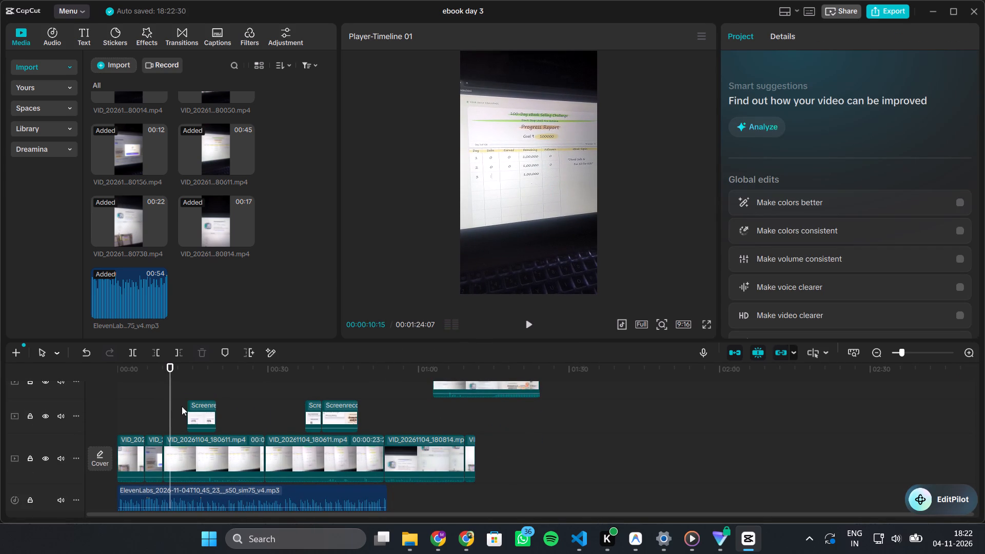
left_click_drag(200, 414, 192, 417)
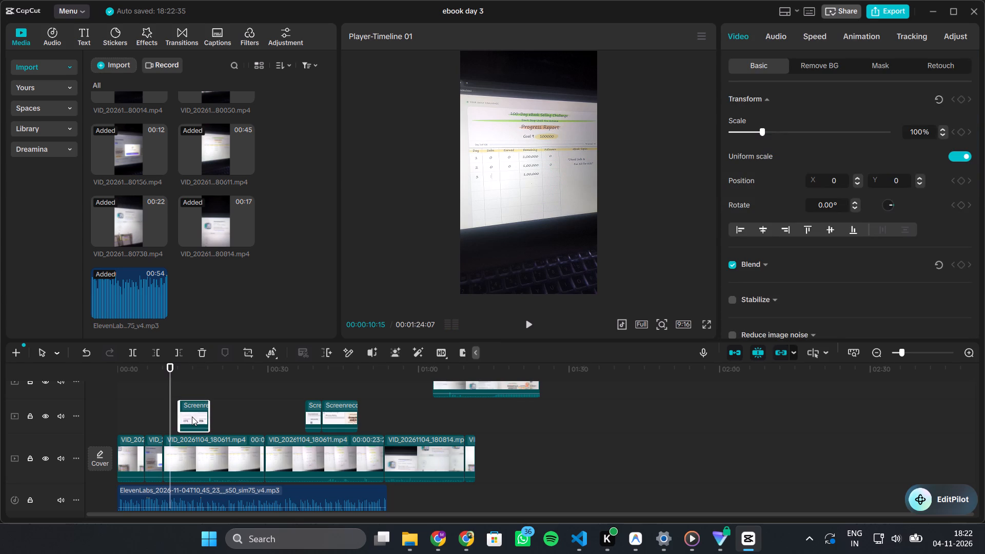
key("space")
key("space")
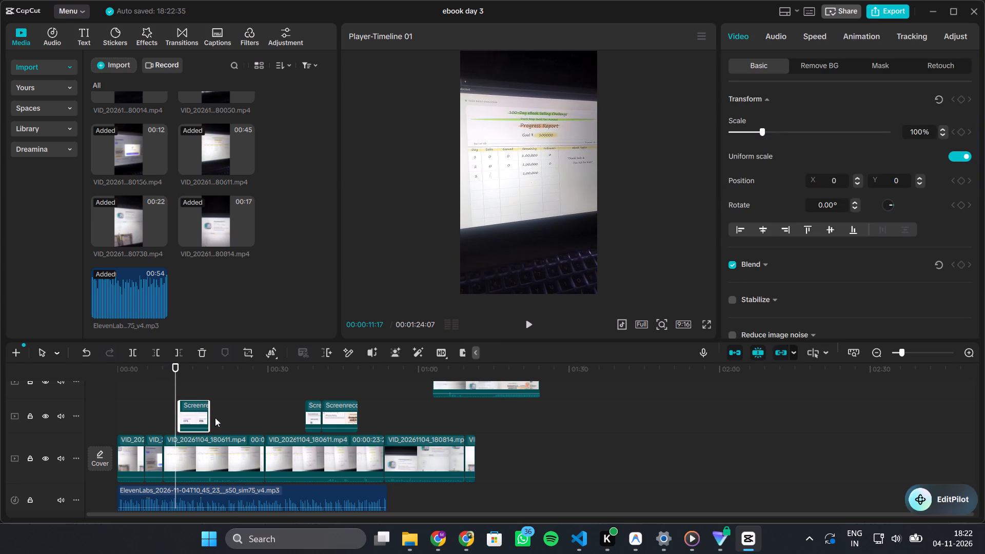
left_click_drag(200, 415, 212, 418)
key("space")
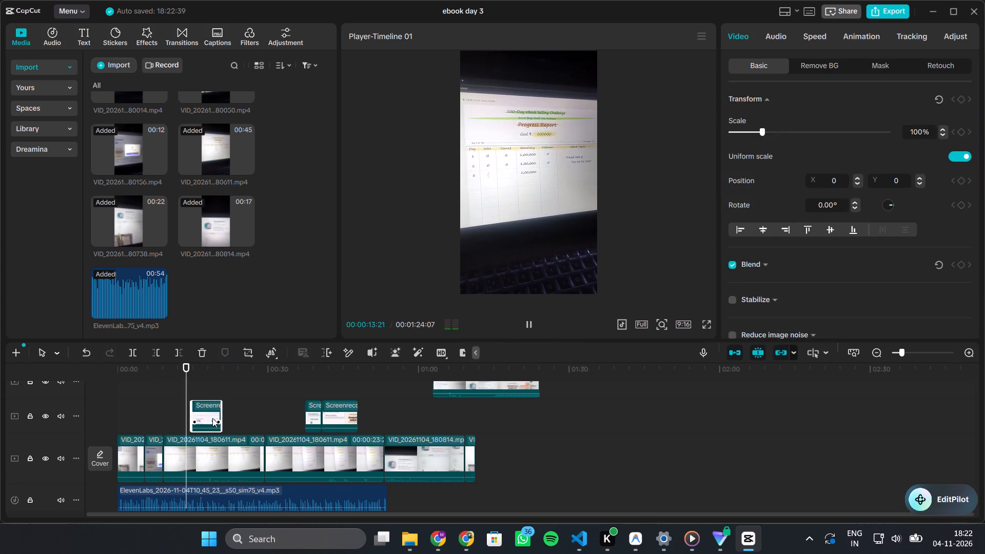
key("space")
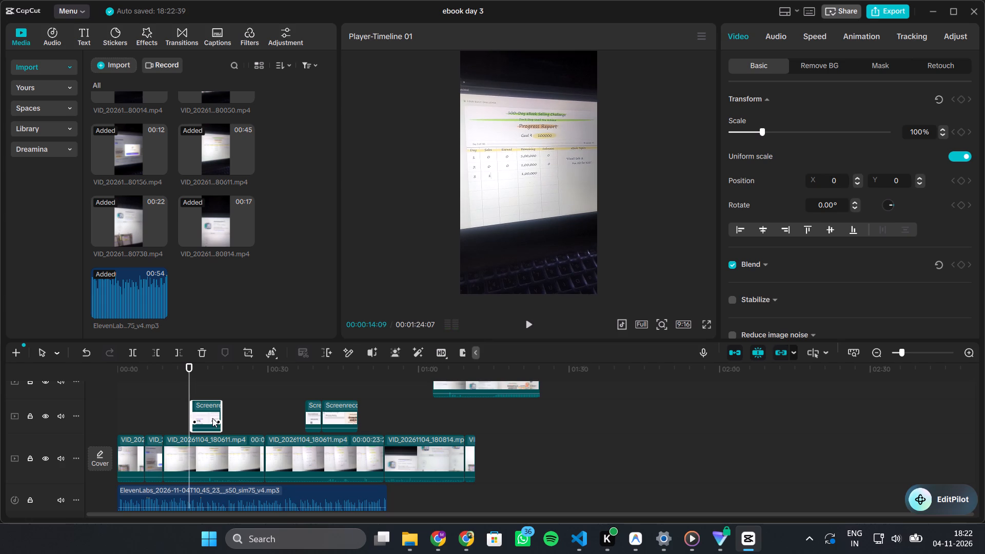
left_click_drag(208, 417, 194, 421)
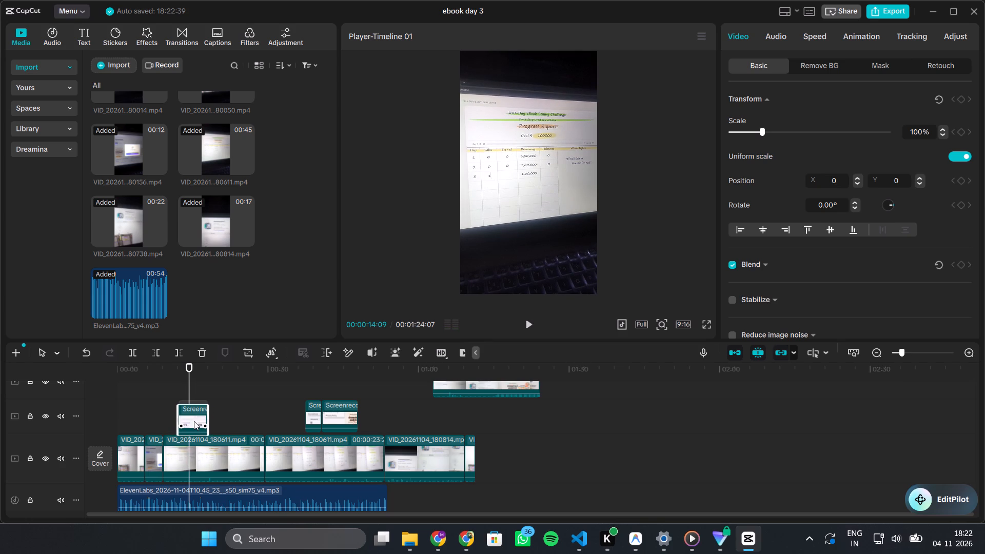
left_click_drag(194, 421, 193, 421)
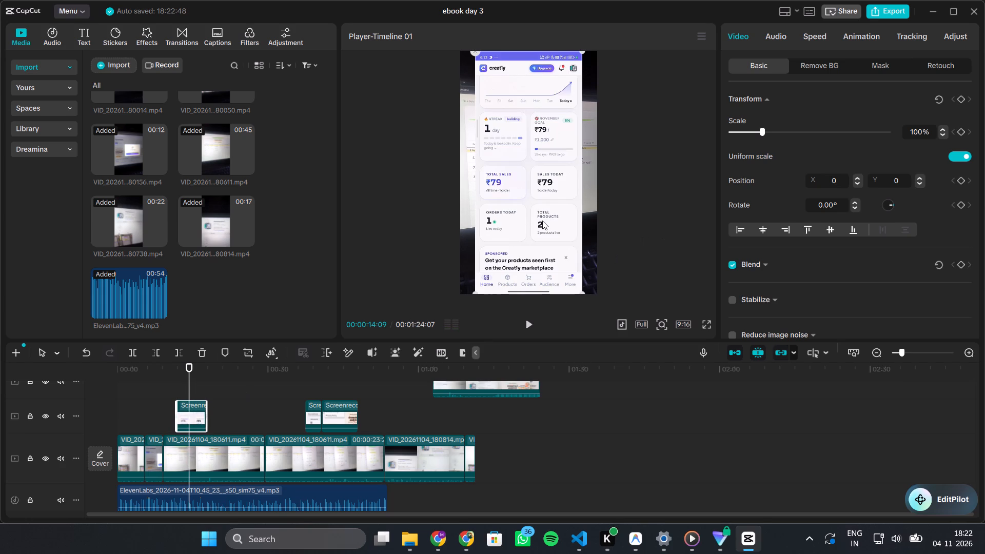
Crop the dashboard overlay to its four tiles: Total Sales, Sales Today, Orders Today and Total Products.
left_click(244, 353)
left_click_drag(490, 109, 507, 256)
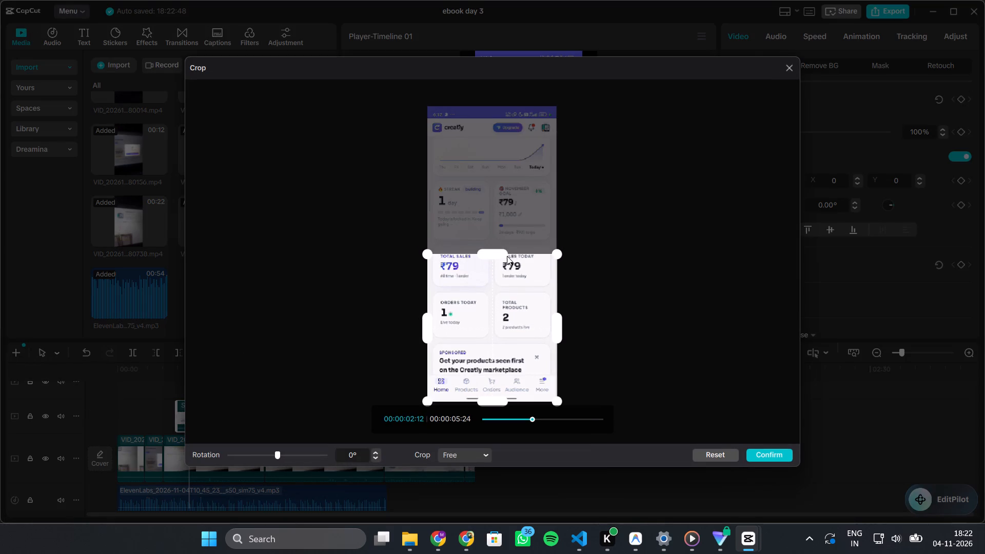
left_click_drag(507, 256, 507, 246)
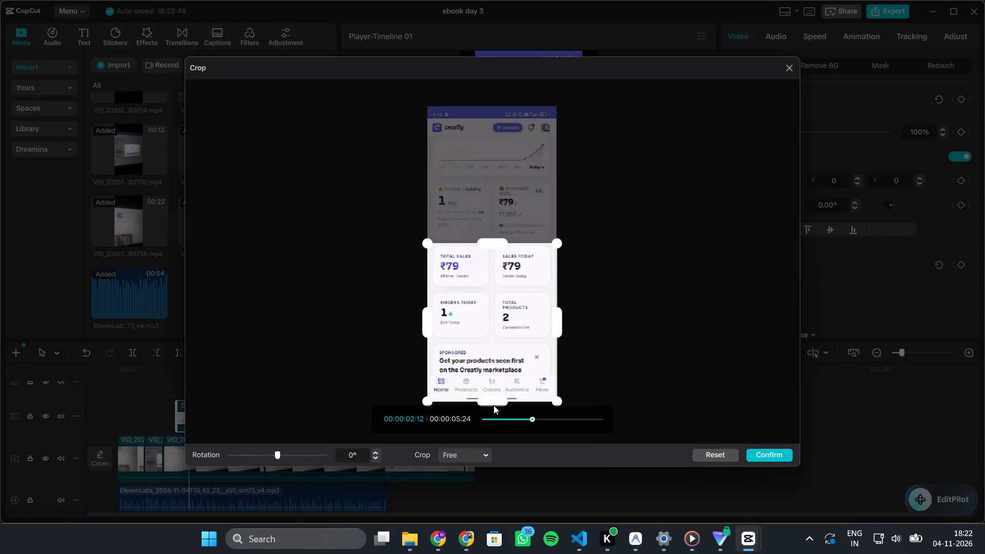
left_click_drag(494, 403, 511, 340)
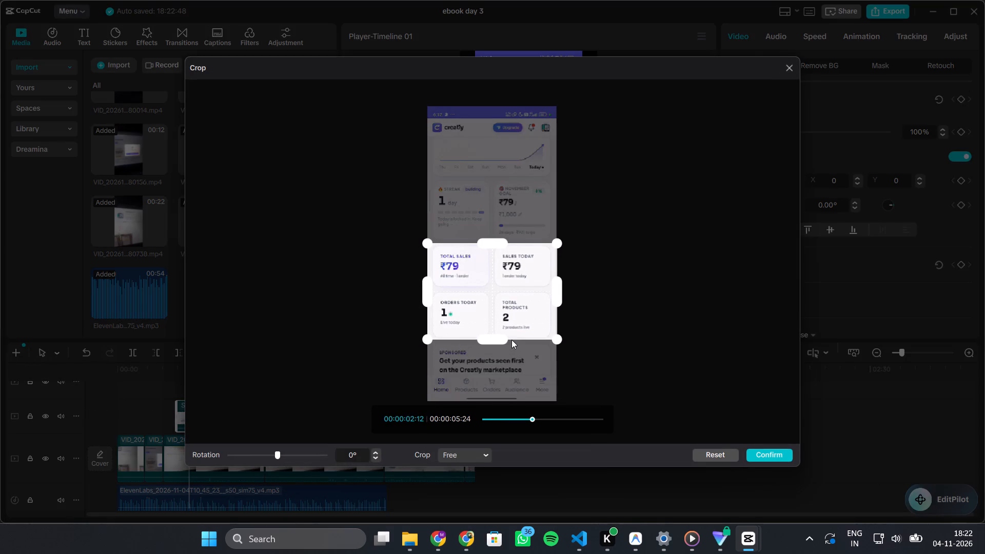
left_click(772, 449)
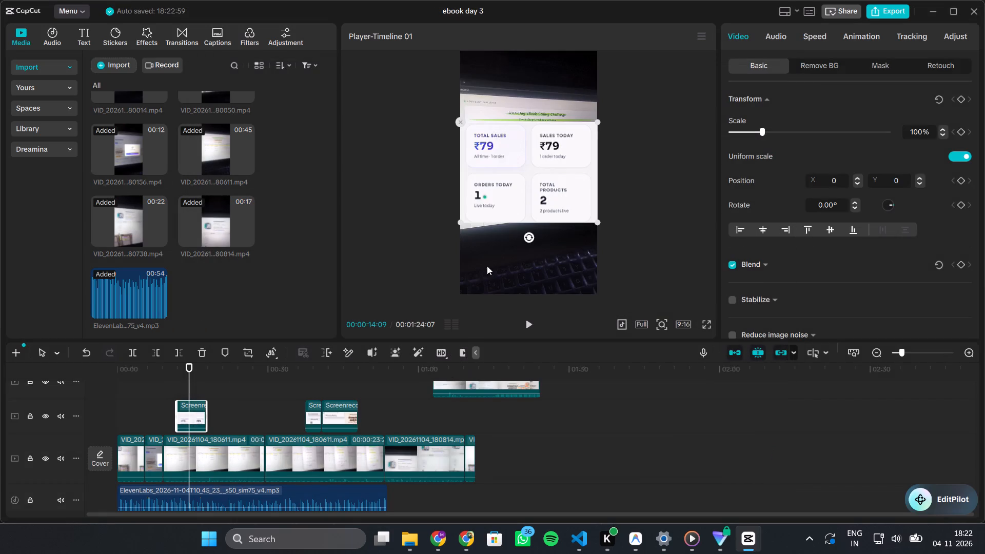
Scale the cropped dashboard overlay to 81%, rotate it to -3.82° and place it at X 96, Y -896 over the lower page.
left_click_drag(596, 218, 546, 179)
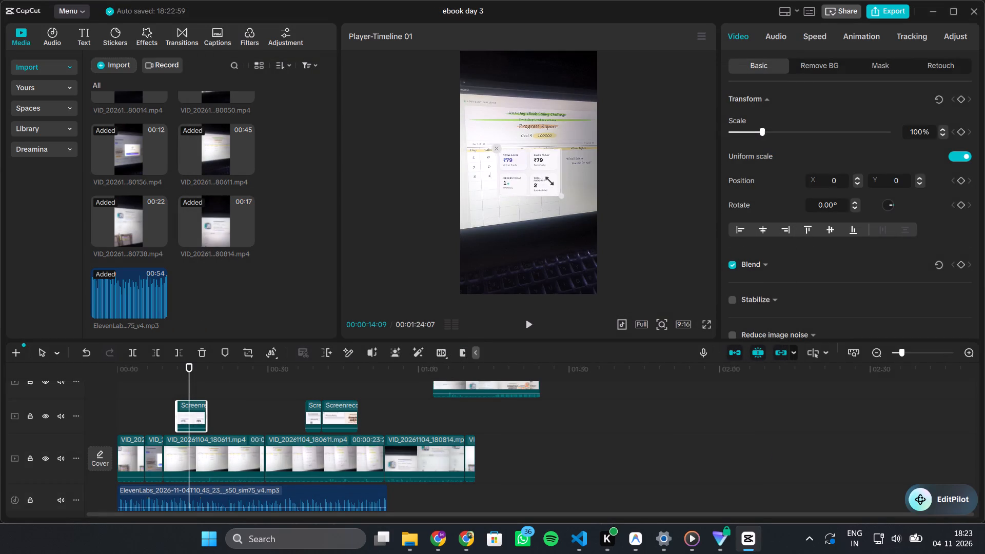
left_click_drag(546, 179, 550, 182)
left_click_drag(526, 172, 527, 220)
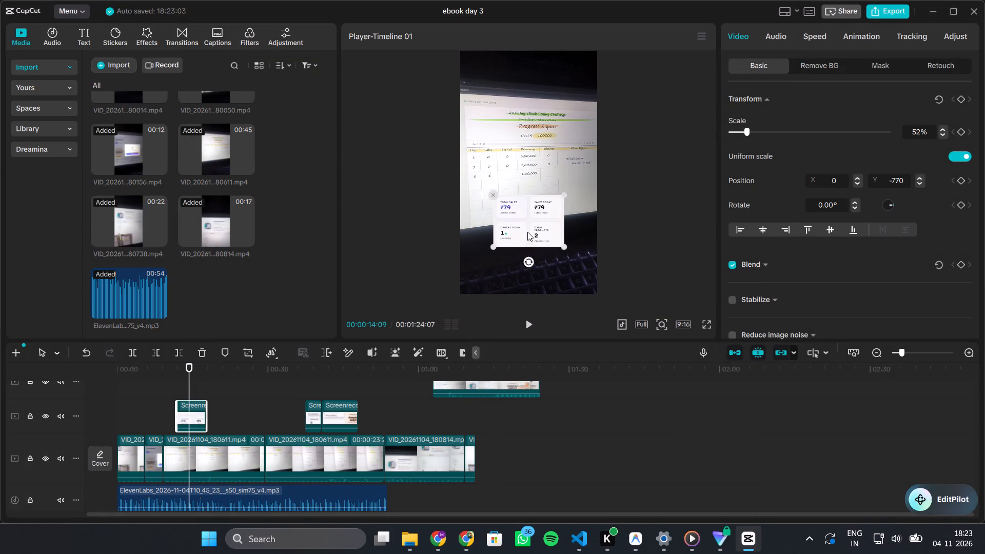
left_click(527, 258)
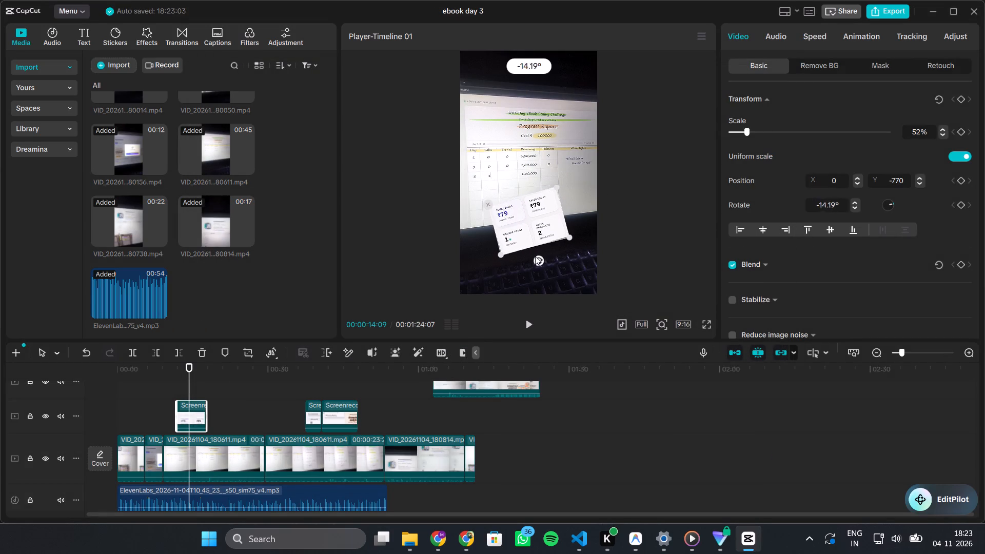
left_click_drag(529, 223, 531, 227)
left_click_drag(494, 252, 468, 272)
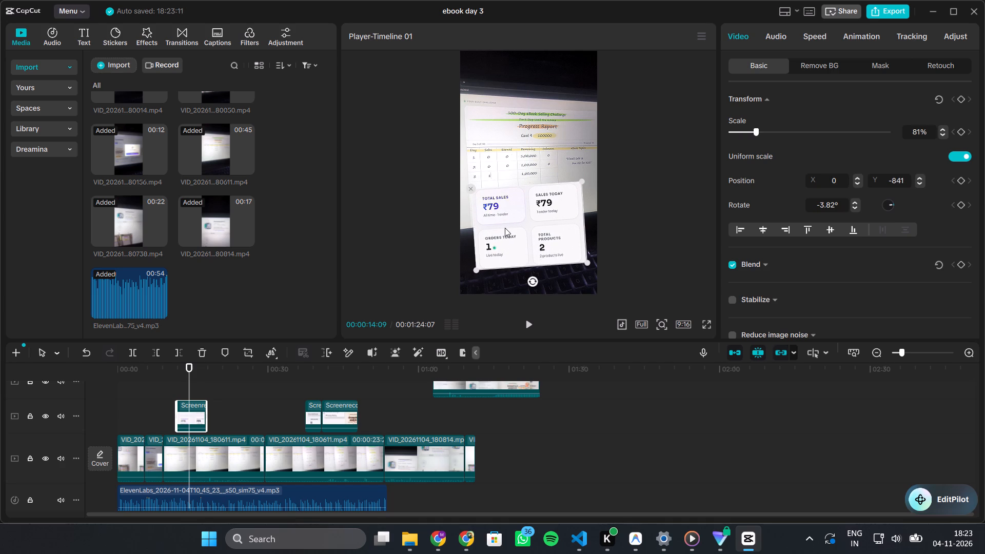
left_click_drag(505, 228, 510, 231)
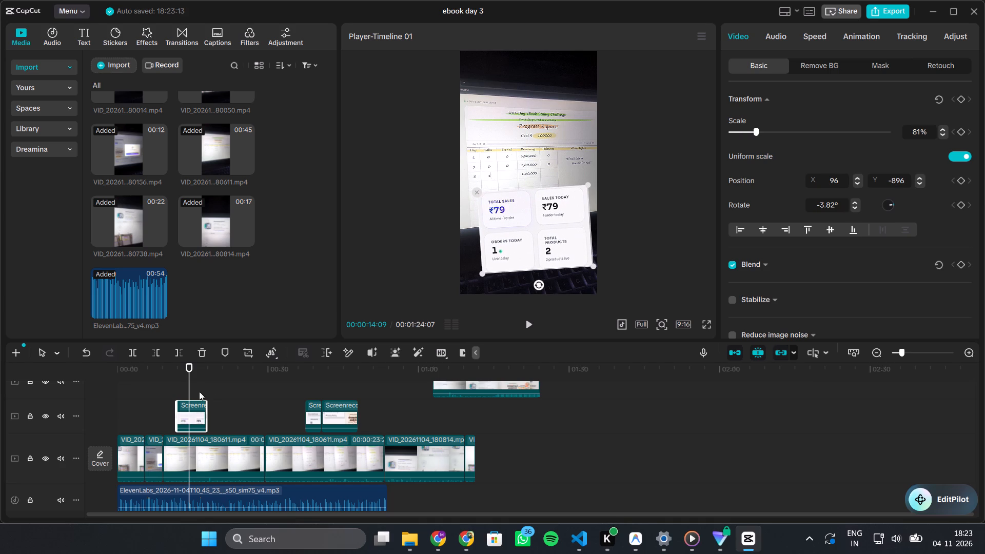
Shift the dashboard overlay clip earlier on the timeline so it starts at 00:00:10:27.
left_click(168, 403)
key("space")
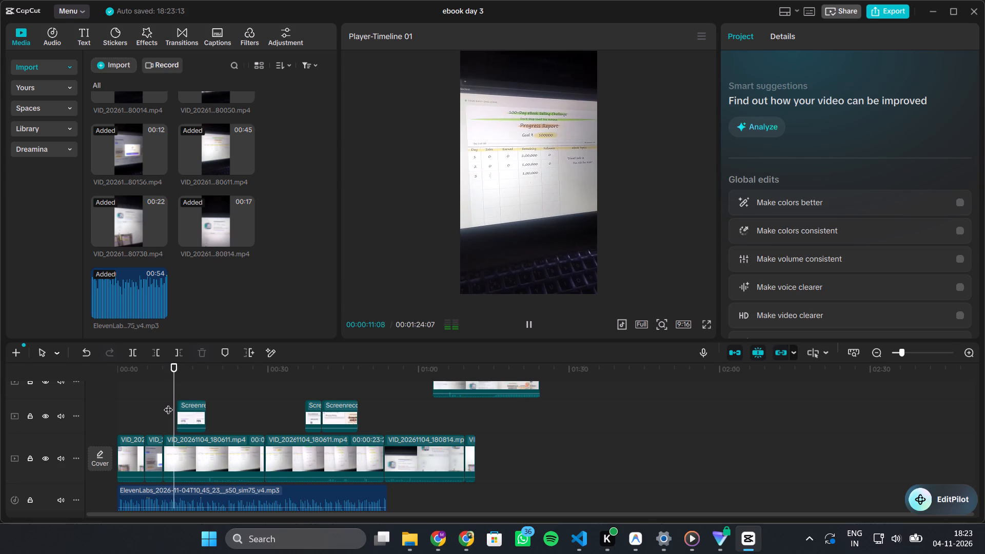
key("space")
left_click(191, 410)
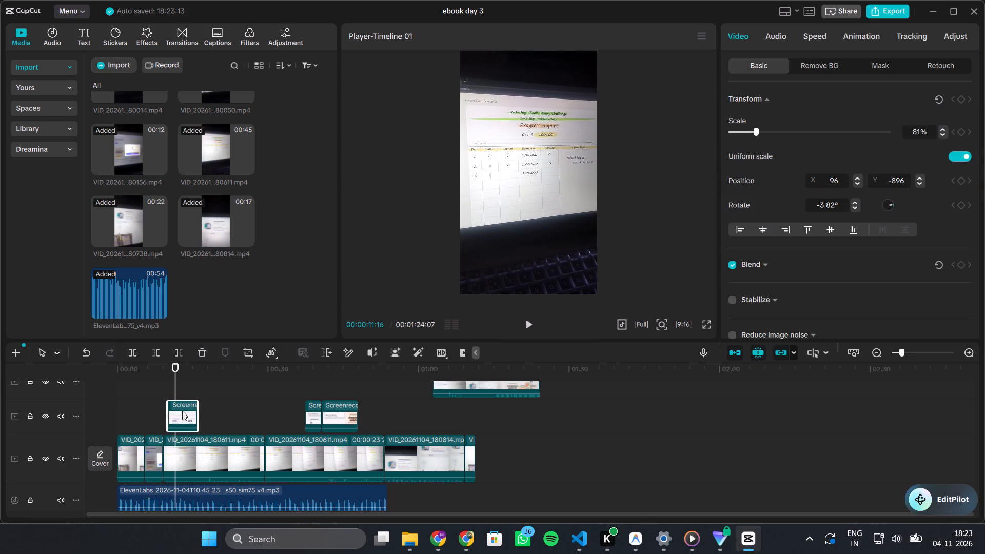
left_click(164, 407)
key("space")
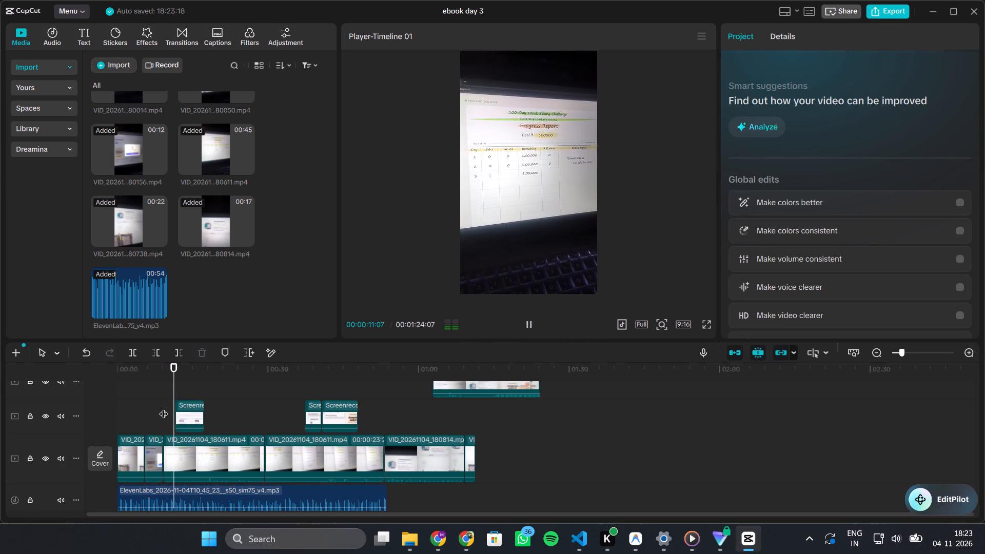
key("space")
scroll(164, 407, "up", 16, "ctrl")
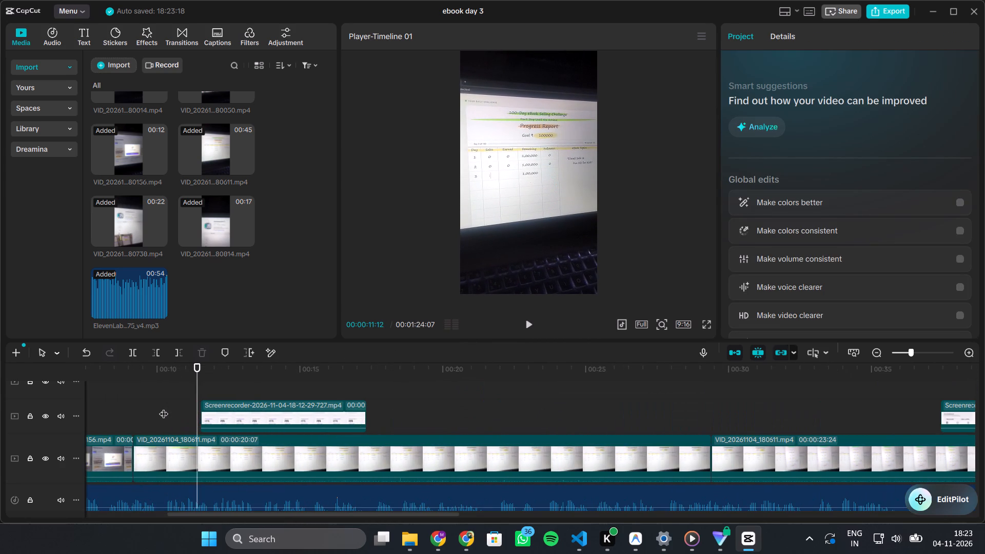
left_click_drag(199, 395, 182, 394)
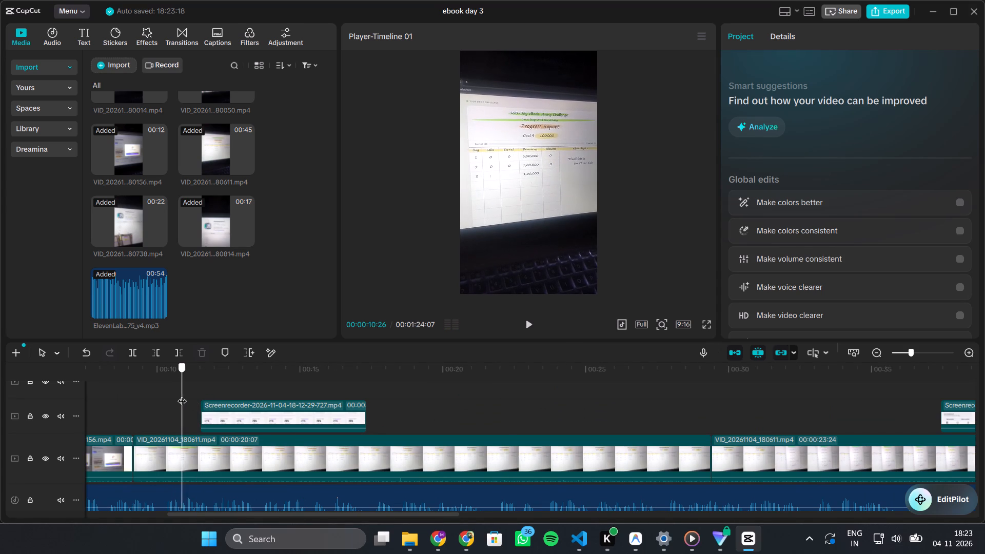
left_click_drag(182, 394, 183, 394)
left_click_drag(263, 415, 246, 417)
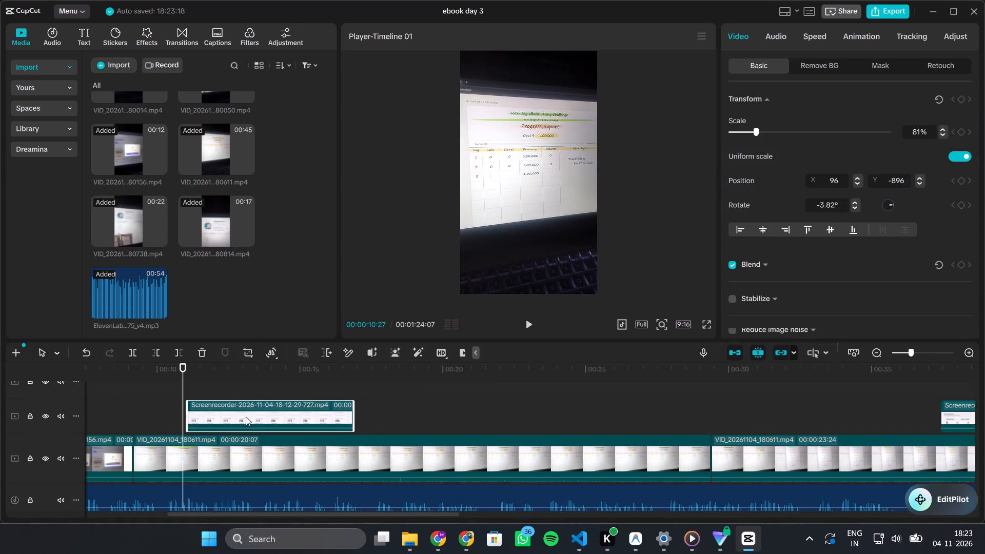
left_click_drag(246, 417, 244, 419)
left_click(168, 415)
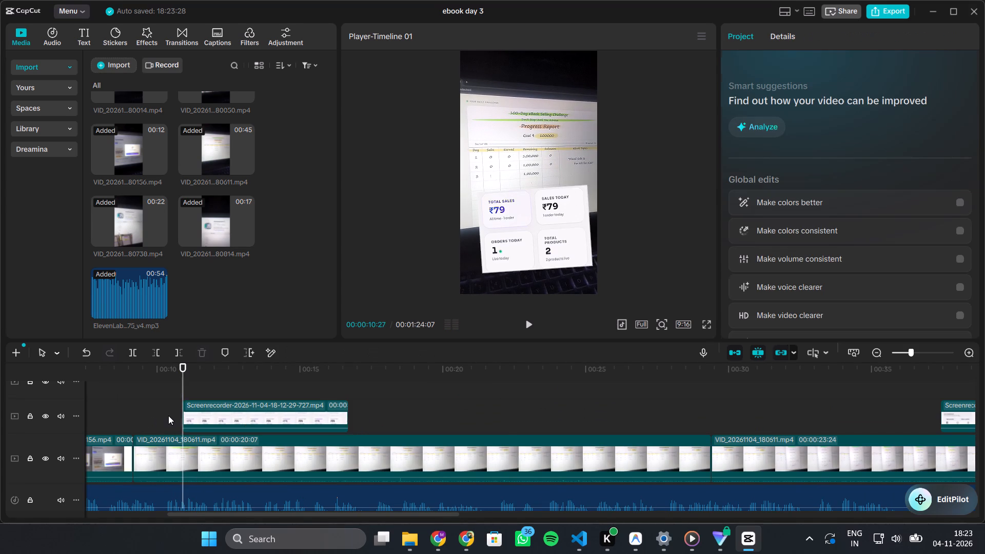
Trim the end of the dashboard overlay clip back to 00:00:13:20.
key("space")
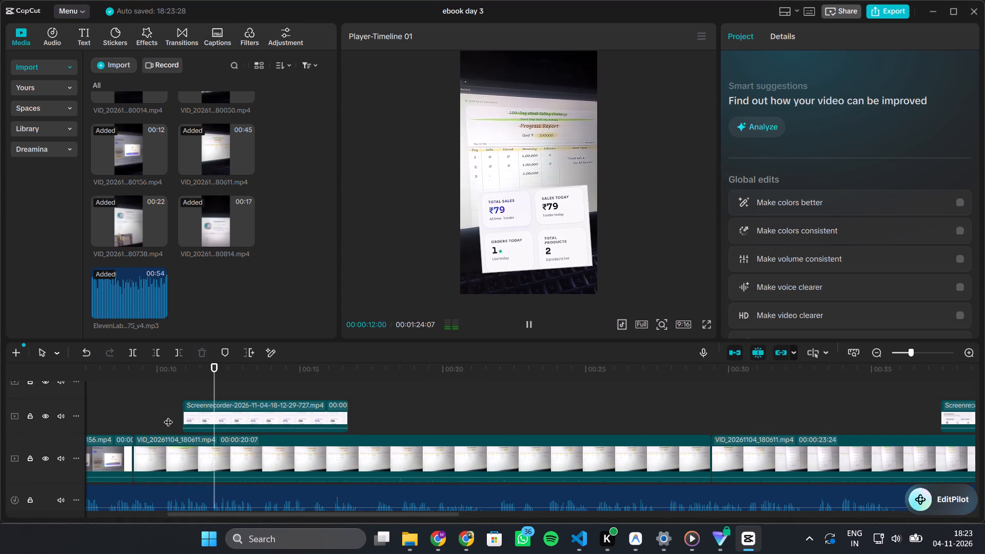
key("space")
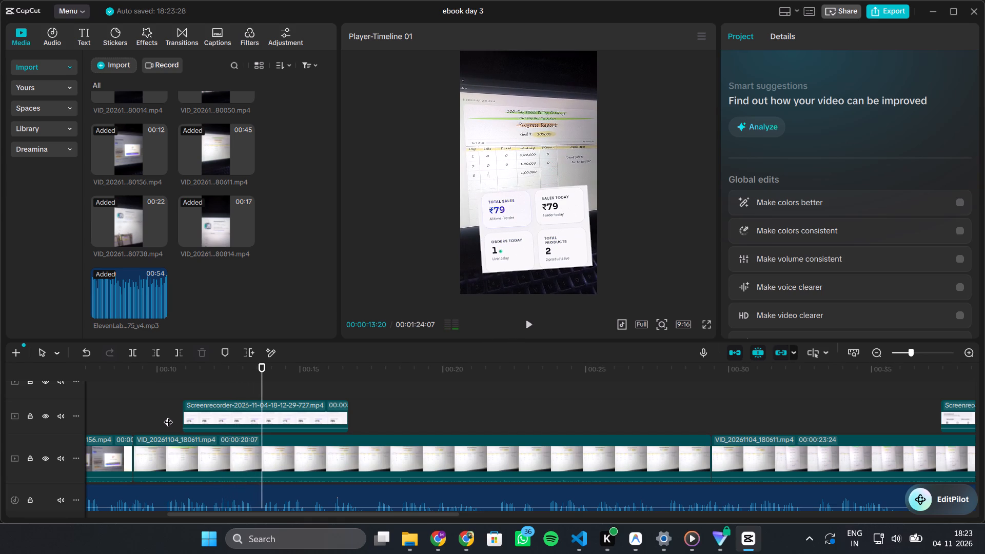
left_click(344, 416)
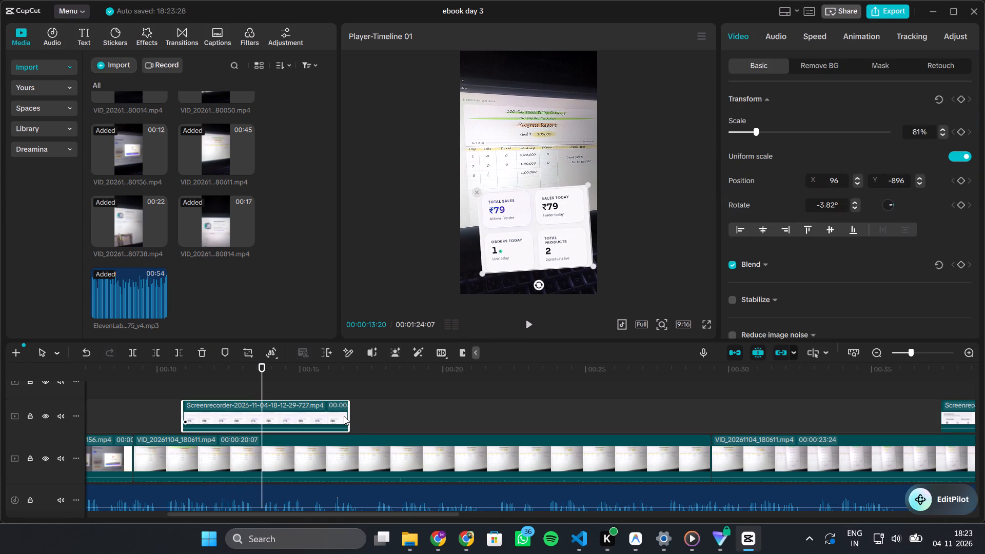
left_click_drag(350, 413, 262, 420)
key("space")
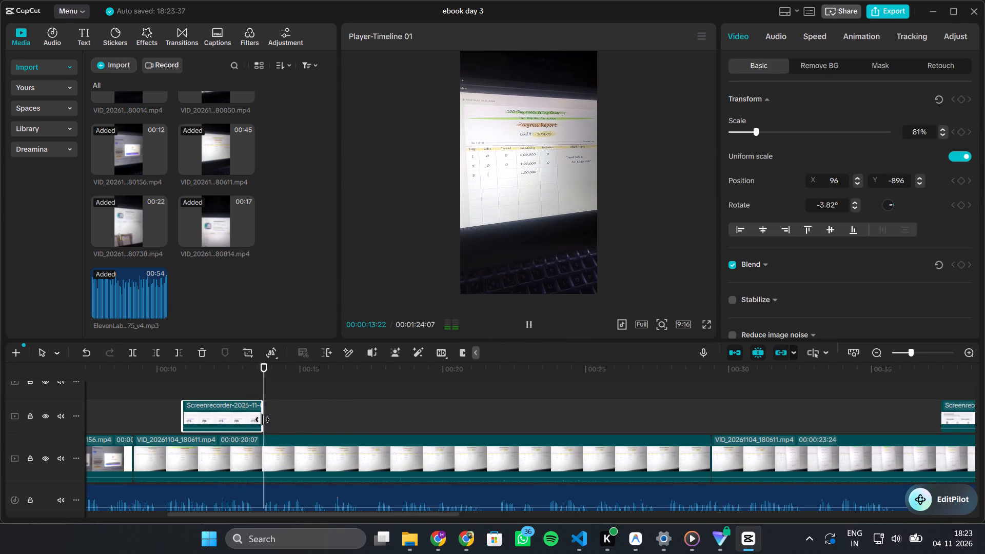
Scrub through the leftover footage past one minute and delete the VID_20261104_180738 clip from the upper track.
scroll(262, 420, "down", 8, "ctrl")
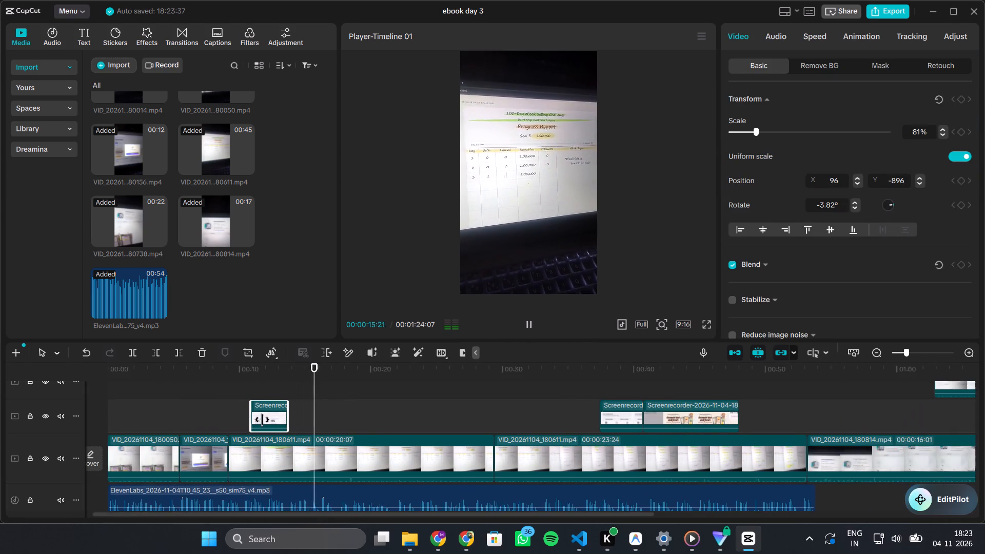
scroll(262, 420, "down", 3, "ctrl")
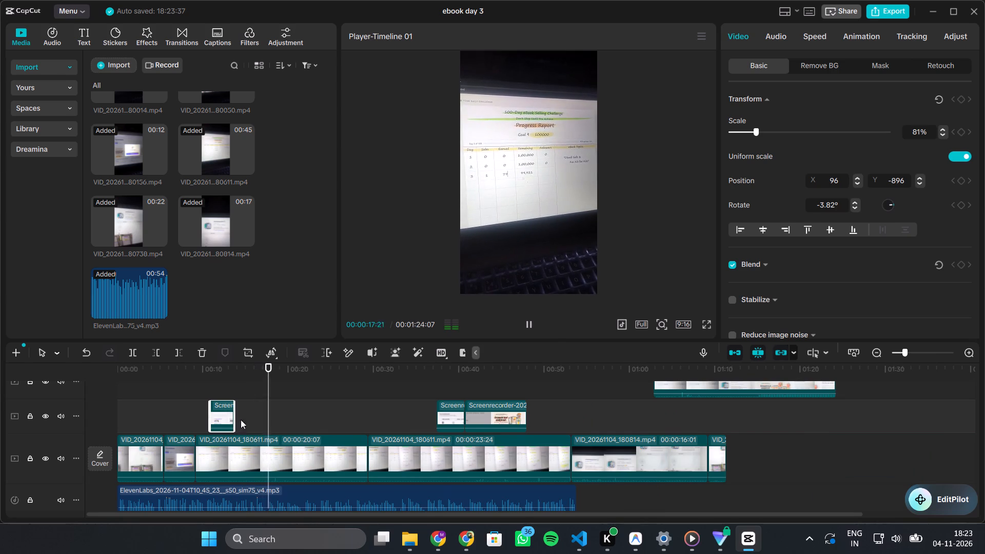
left_click(201, 392)
key("space")
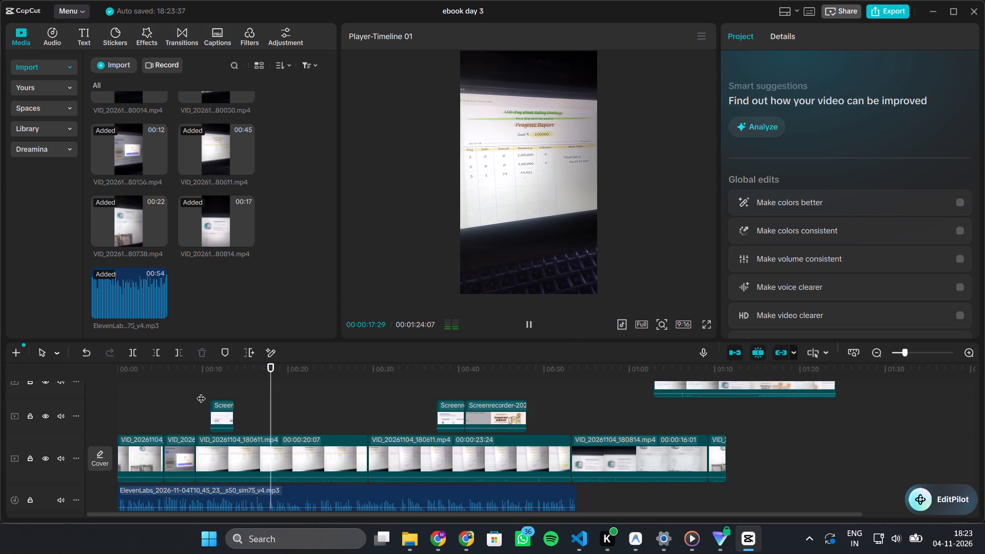
scroll(341, 424, "down", 6, "ctrl")
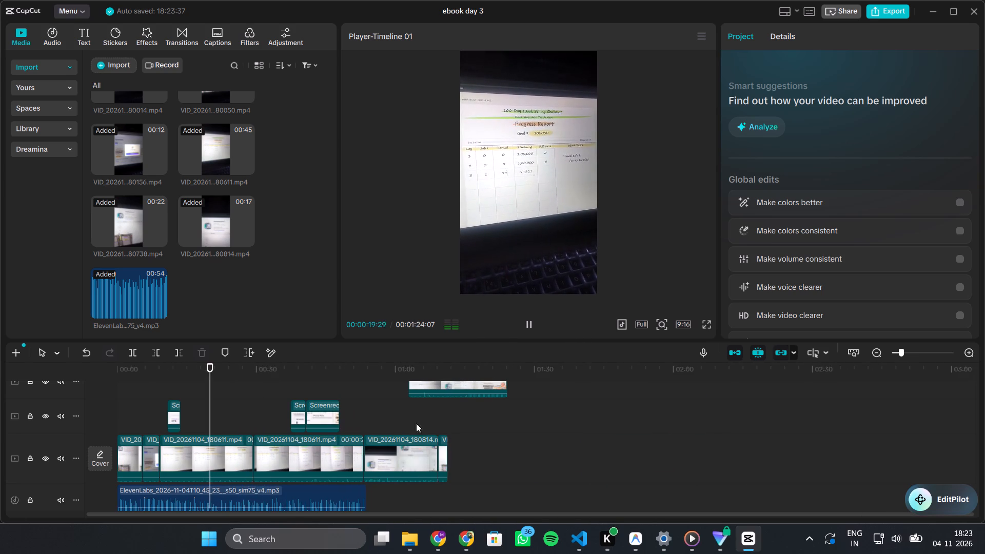
left_click(387, 426)
left_click_drag(387, 426, 398, 430)
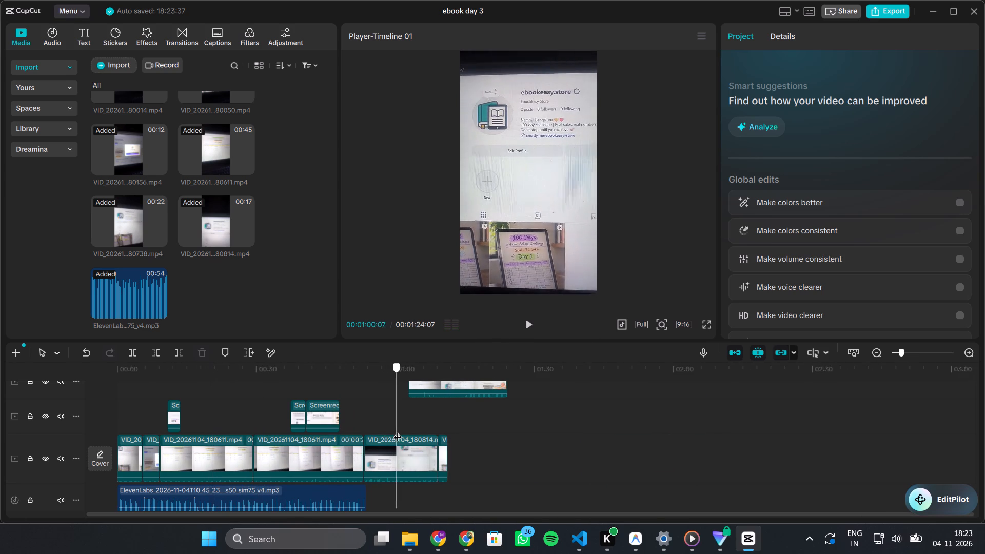
left_click_drag(398, 430, 411, 432)
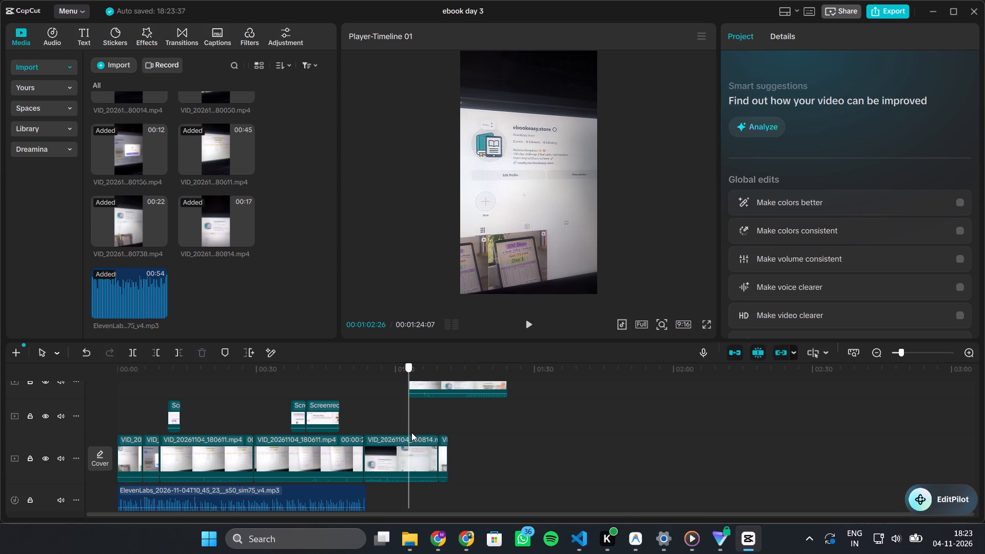
left_click_drag(411, 432, 412, 435)
scroll(412, 435, "up", 1)
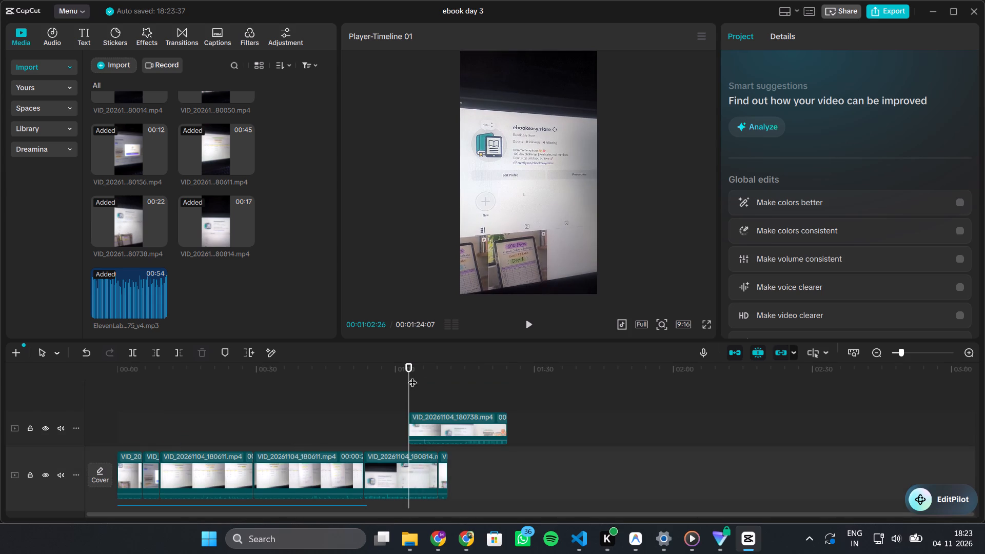
left_click_drag(409, 382, 471, 386)
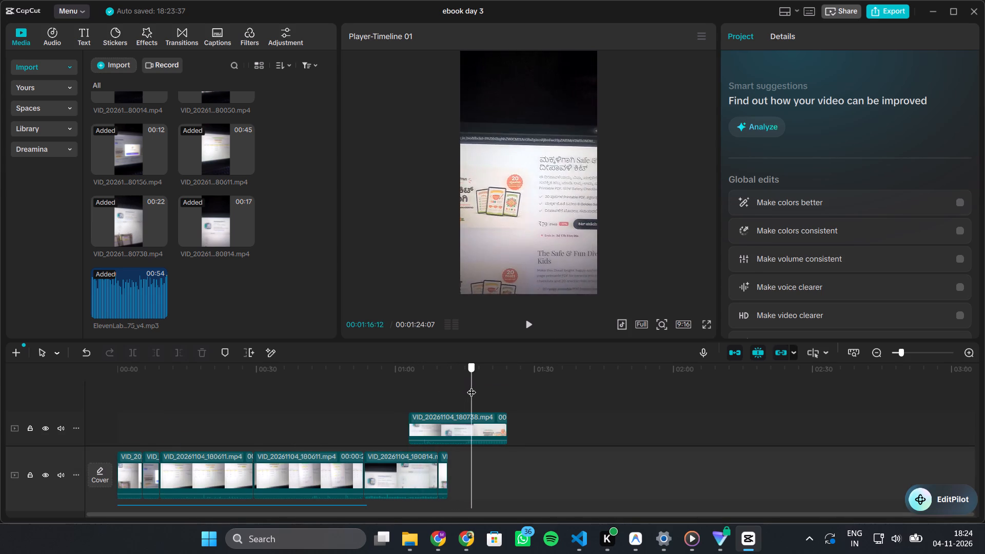
left_click_drag(471, 386, 461, 383)
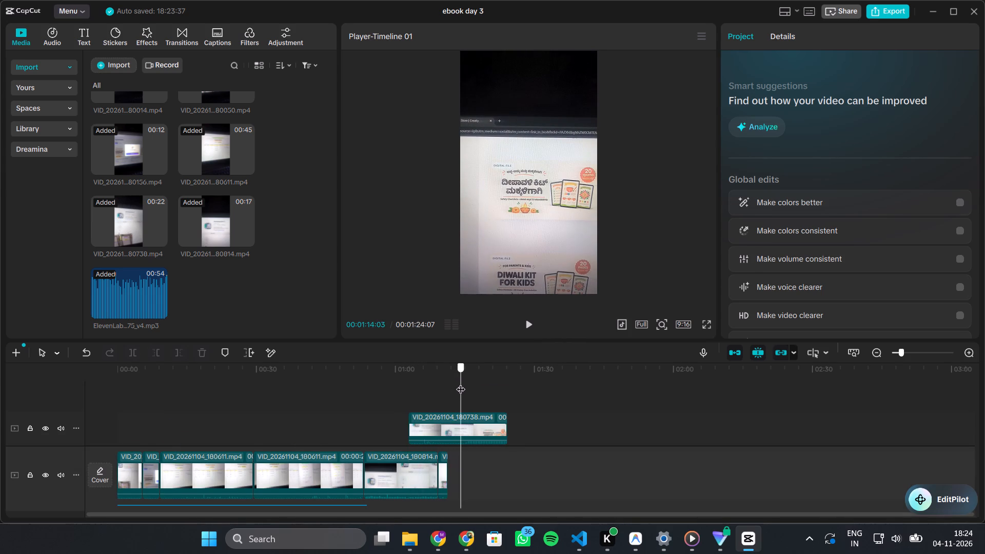
left_click_drag(461, 383, 465, 382)
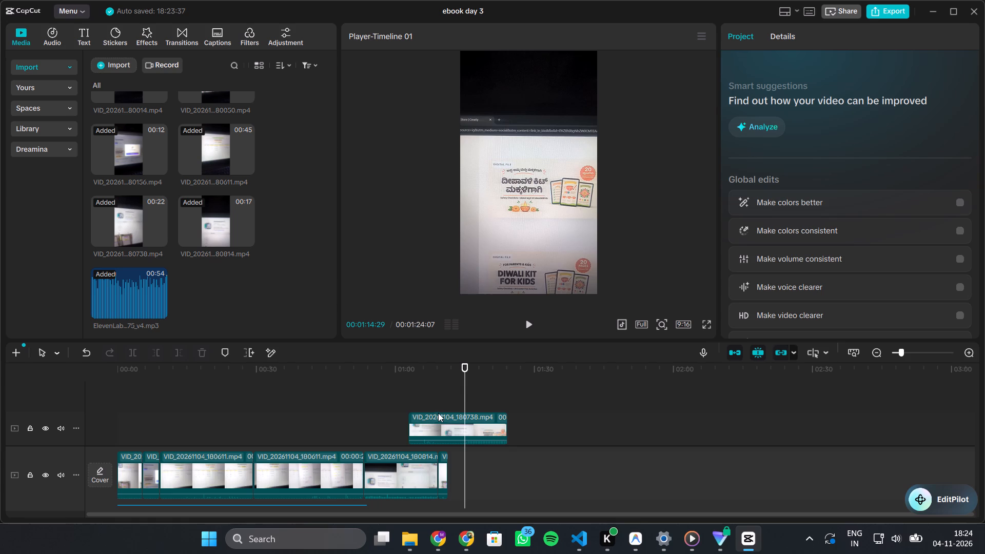
left_click(438, 414)
key("Delete")
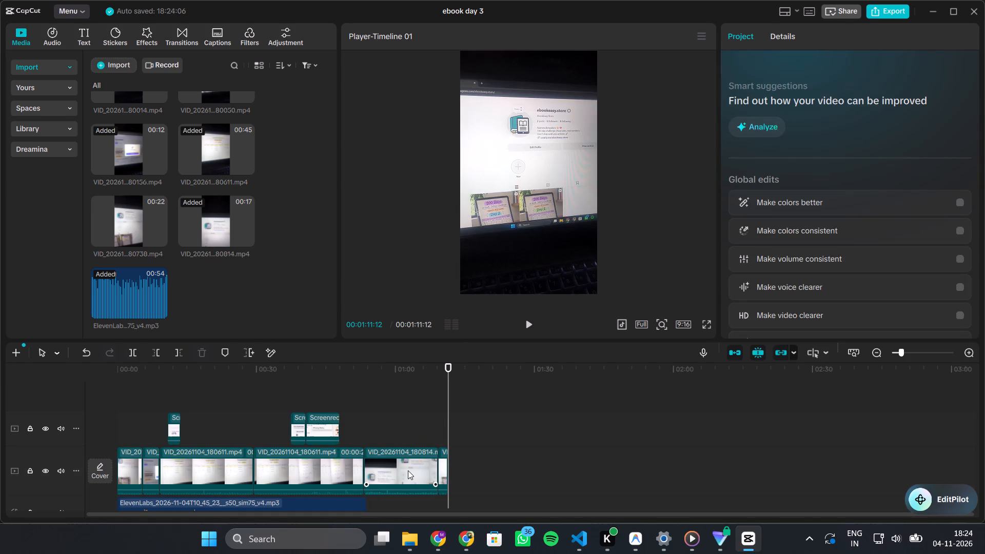
Delete the two trailing main-track clips after the second VID_20261104_180611 clip: VID_20261104_180814 and the short clip following it.
left_click(408, 470)
key("Delete")
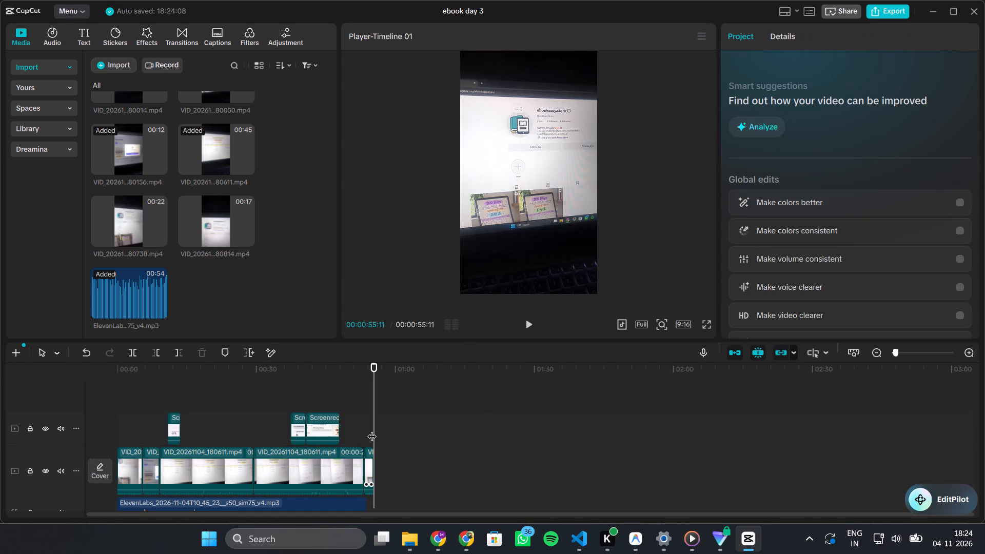
left_click(372, 429)
left_click(368, 463)
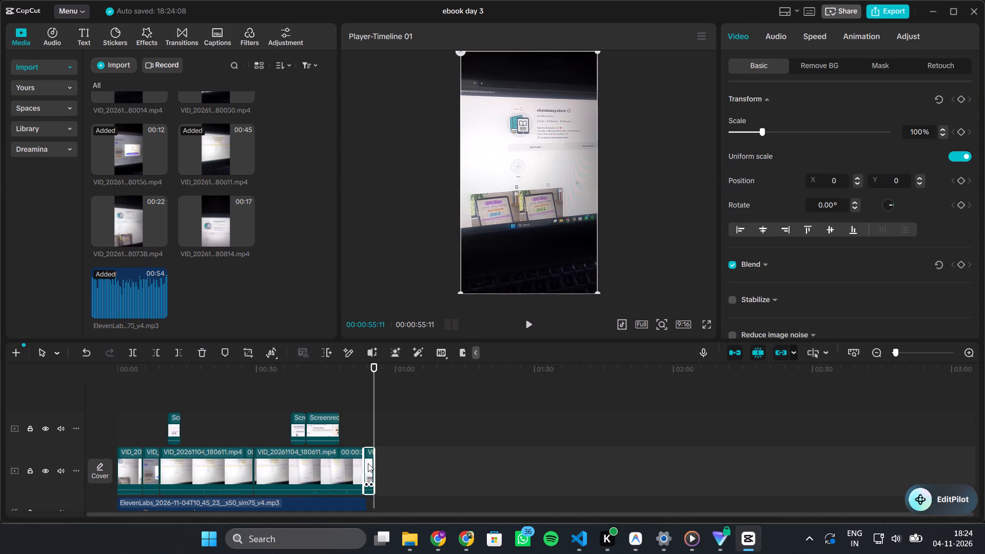
key("Delete")
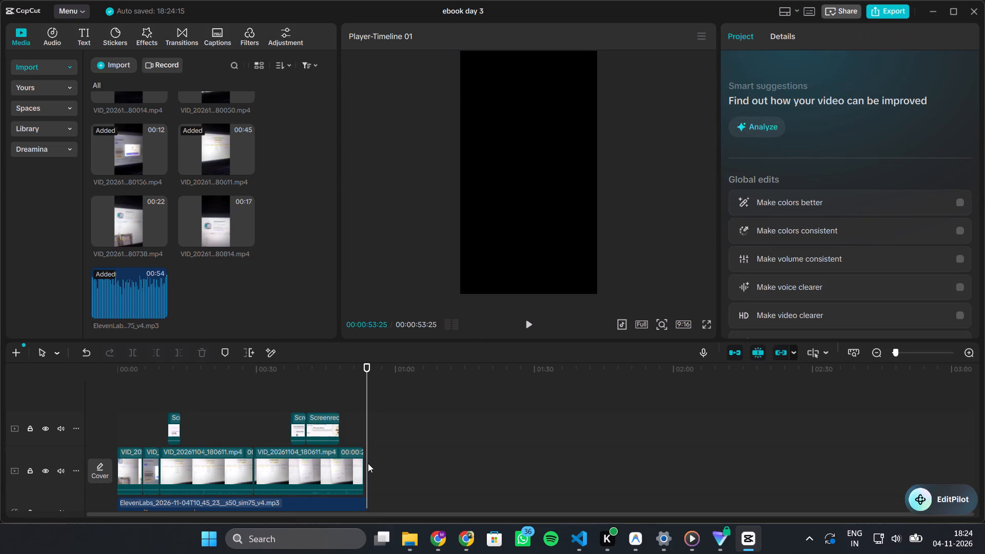
Trim the end of the "Your first sale!" clip at 00:00:08:21, cutting off the blank page loading frames.
left_click_drag(366, 392, 55, 377)
key("space")
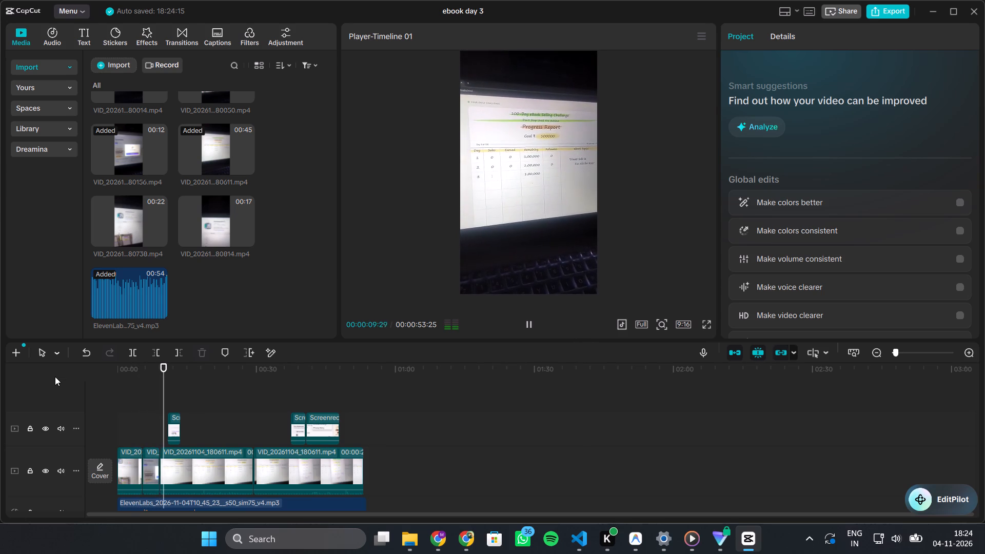
key("space")
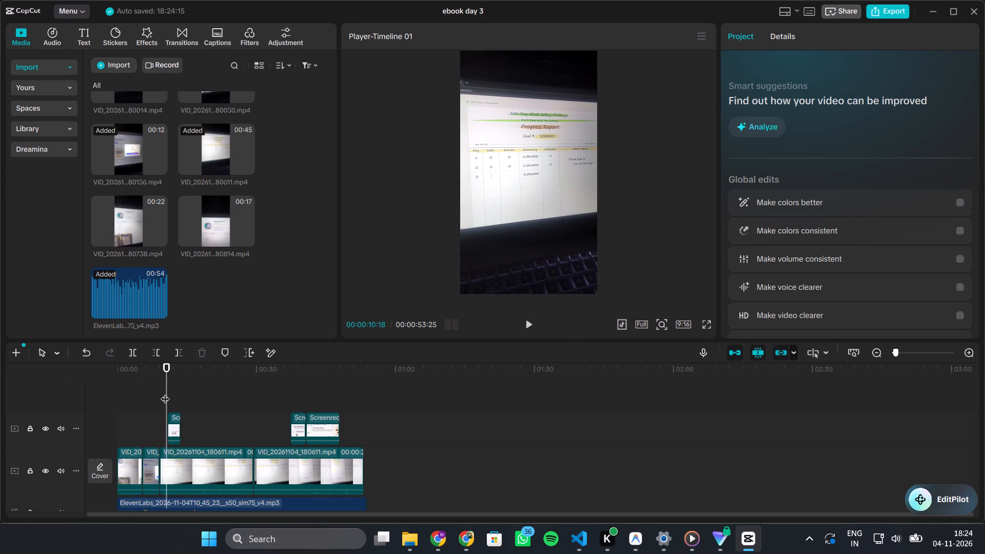
left_click_drag(165, 392, 155, 394)
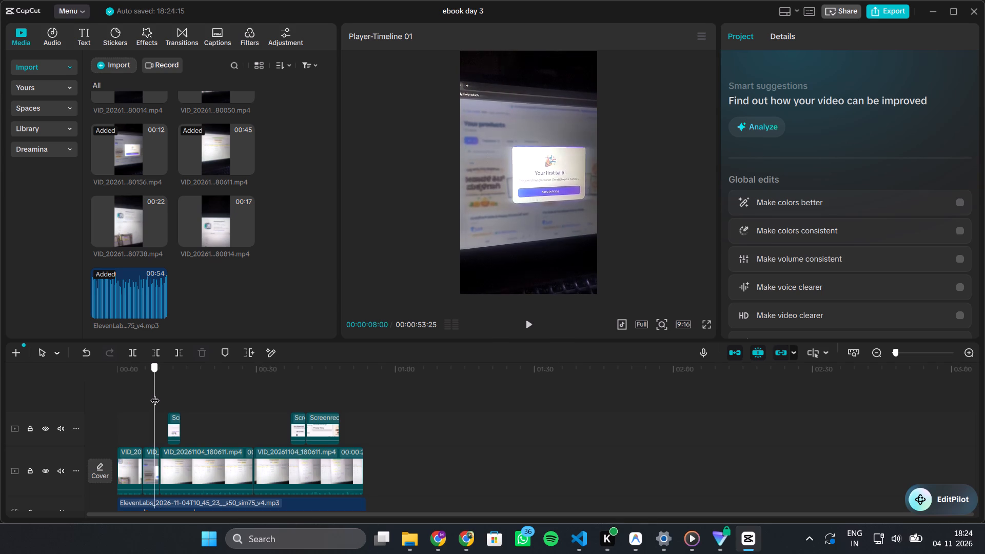
left_click_drag(155, 394, 154, 394)
key("space")
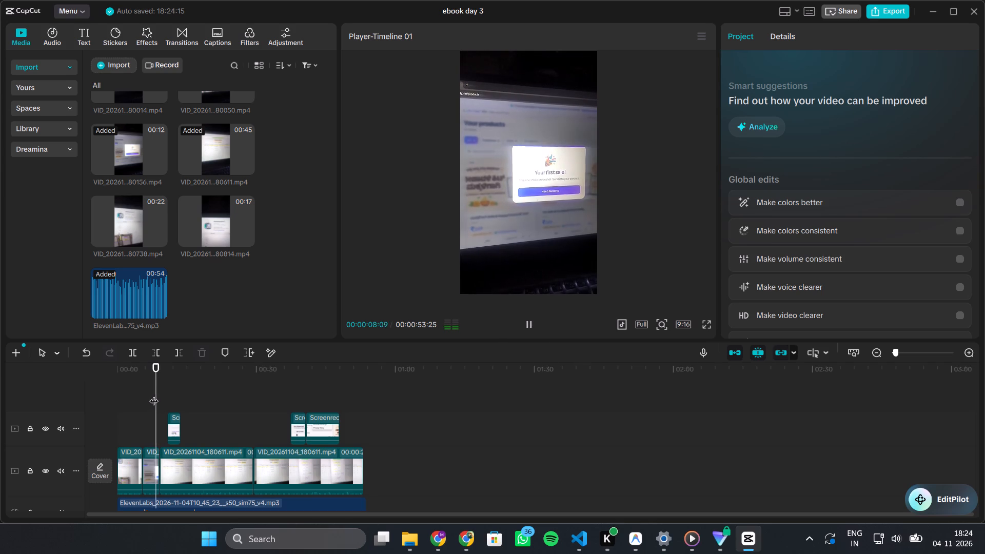
key("space")
scroll(154, 394, "up", 11, "ctrl")
scroll(154, 394, "up", 17, "ctrl")
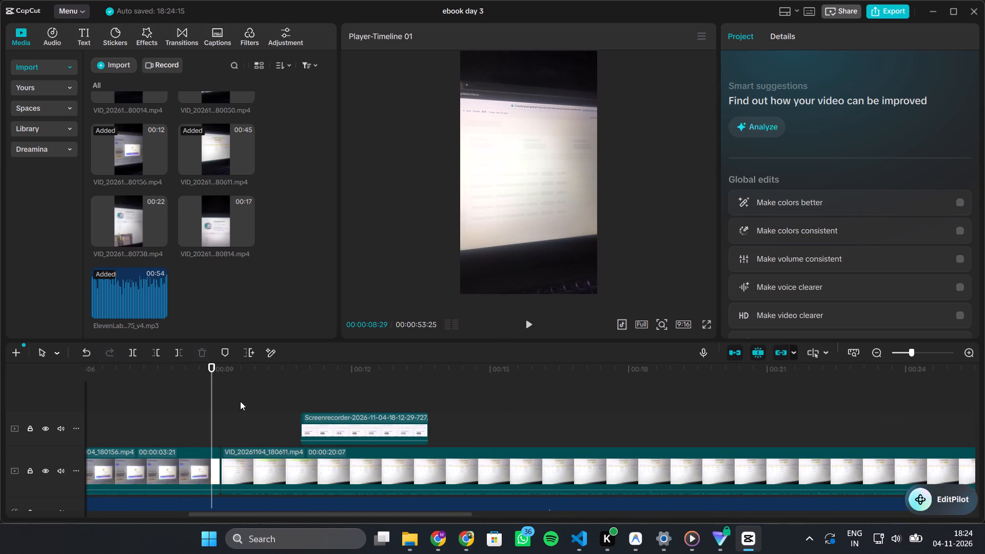
left_click_drag(211, 412, 201, 413)
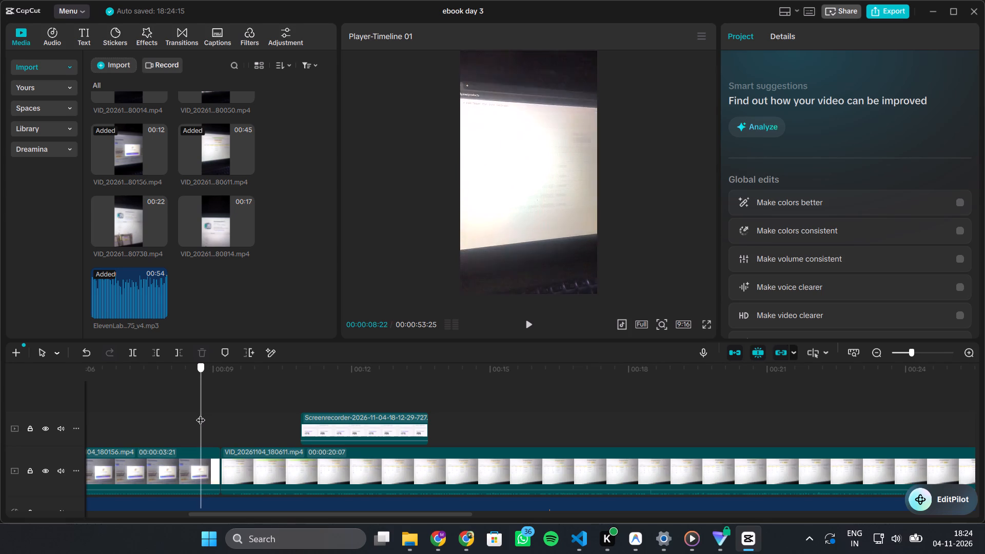
left_click_drag(201, 413, 200, 413)
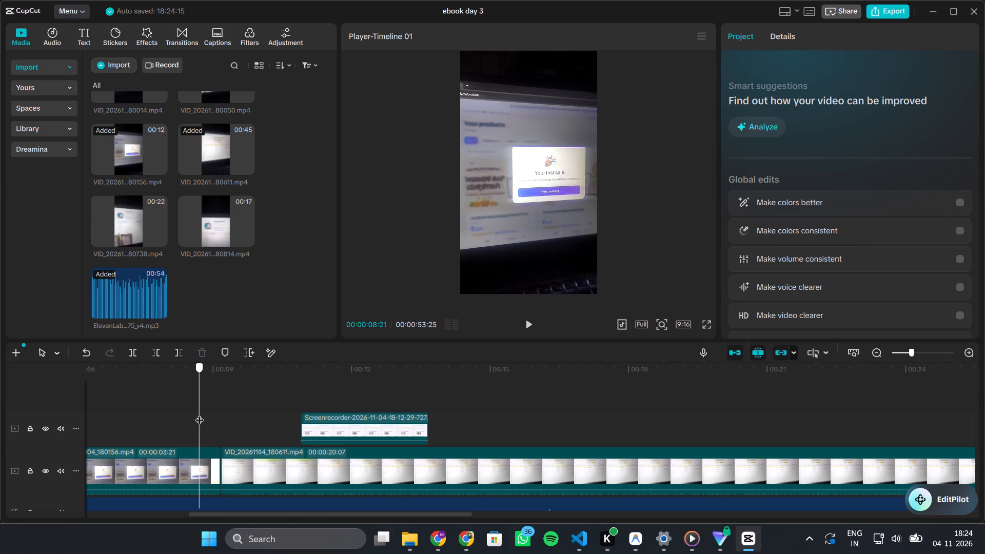
left_click_drag(200, 413, 200, 414)
left_click(174, 348)
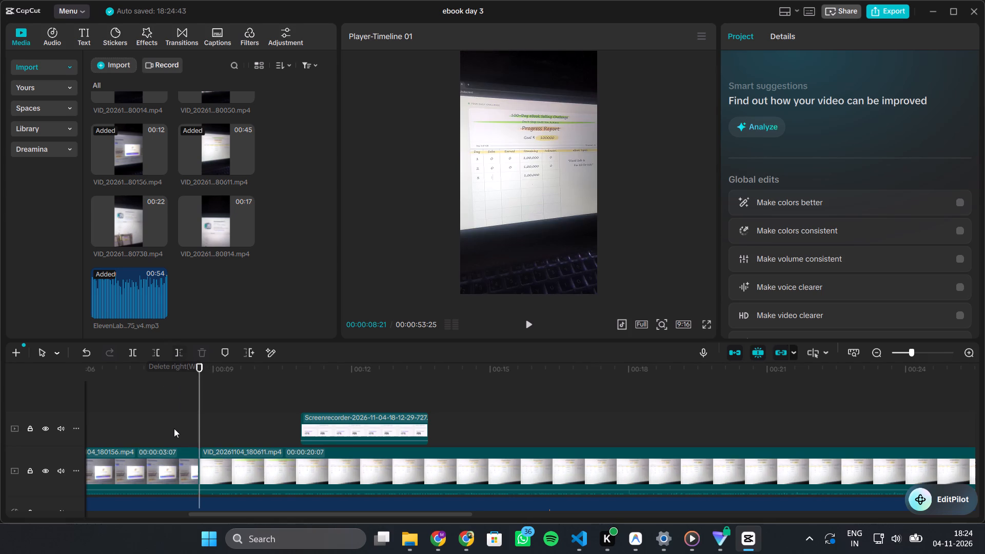
Play the video from the new cut through the dashboard and store overlays to check their timing.
scroll(172, 432, "down", 13, "ctrl")
key("space")
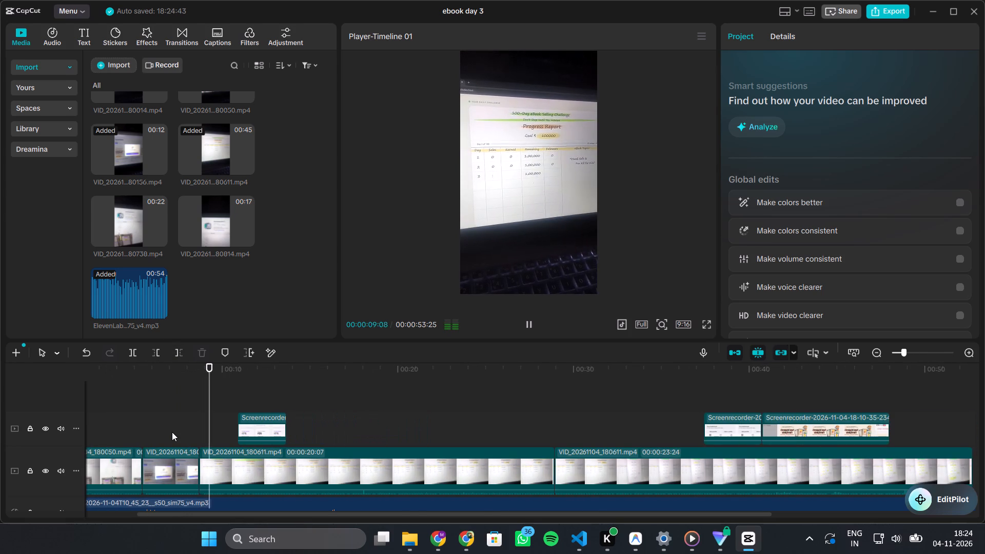
key("space")
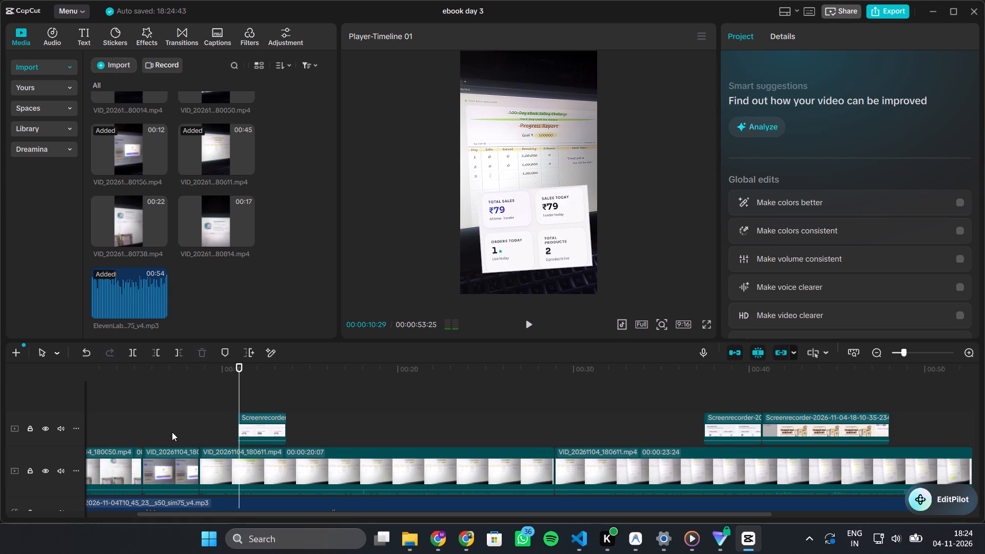
key("space")
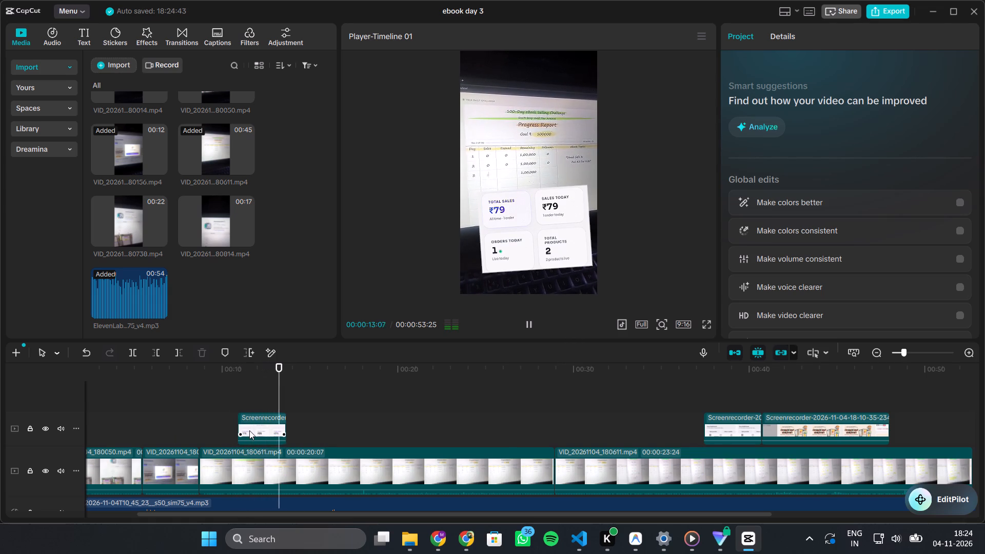
scroll(249, 430, "down", 9, "ctrl")
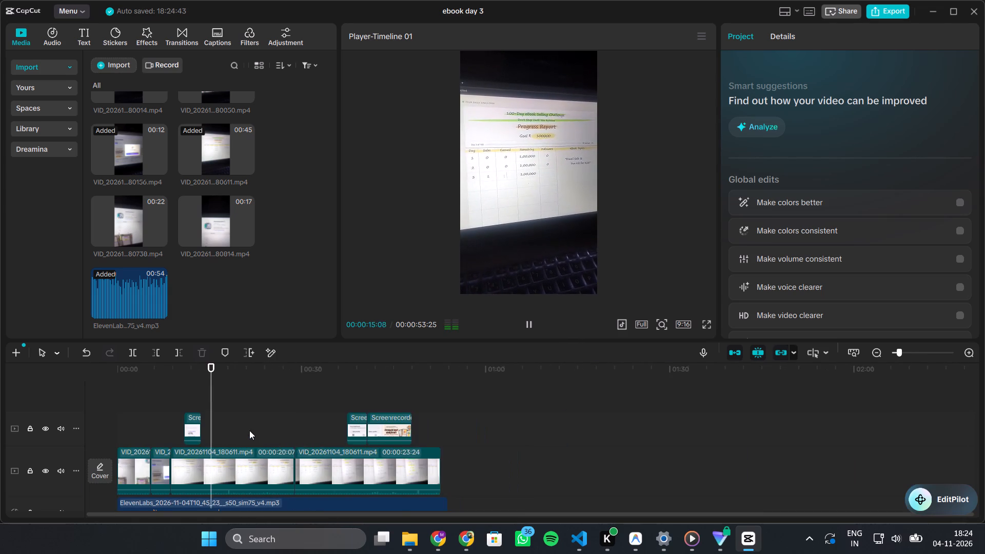
scroll(249, 430, "down", 4, "ctrl")
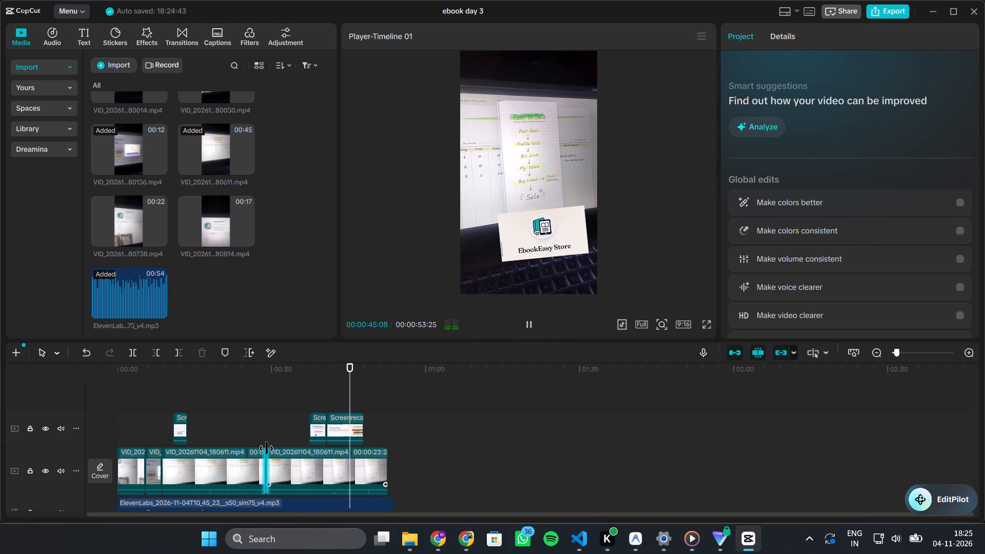
Split the EbookEasy Store screen-recording overlay at 00:00:43:02.
left_click(336, 402)
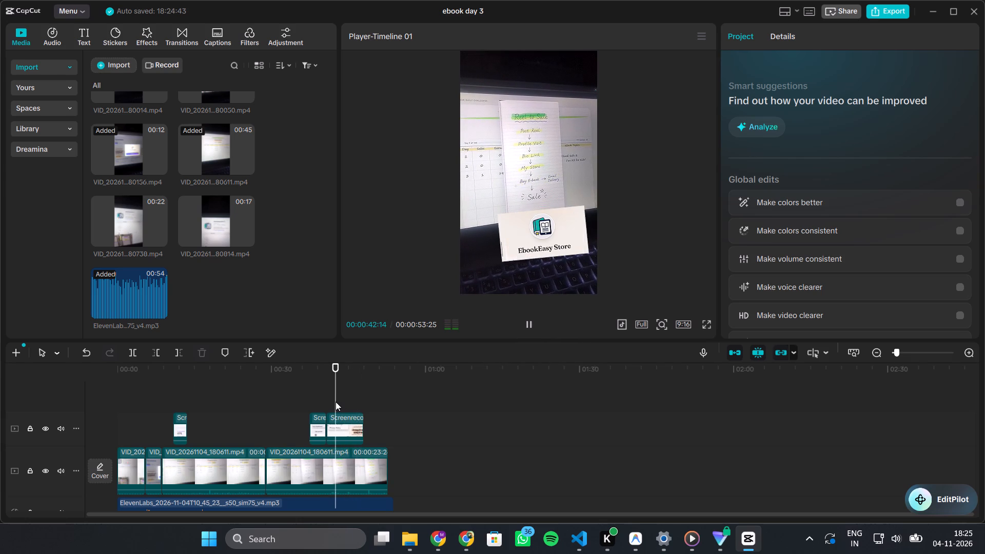
left_click(336, 402)
scroll(336, 402, "up", 8, "ctrl")
key("space")
key("space")
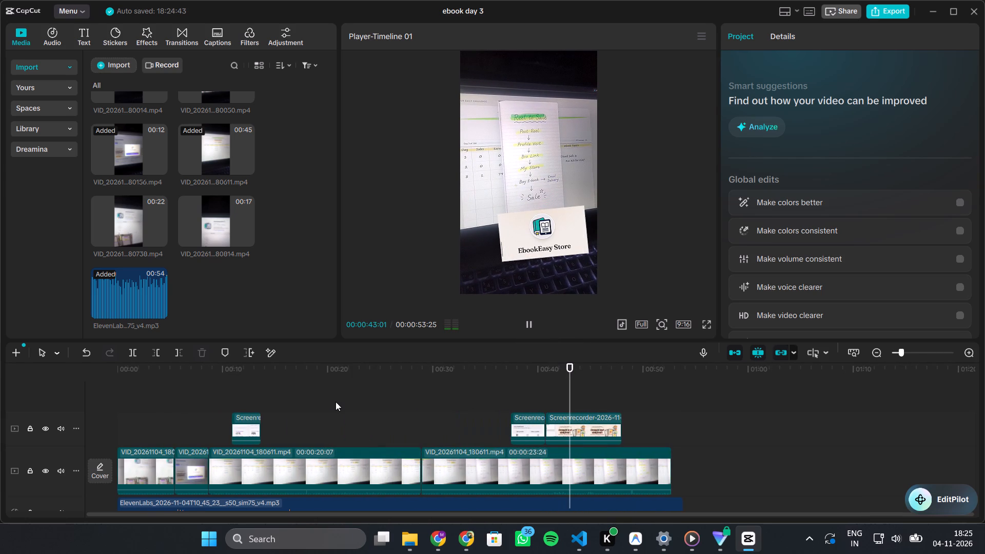
left_click(588, 425)
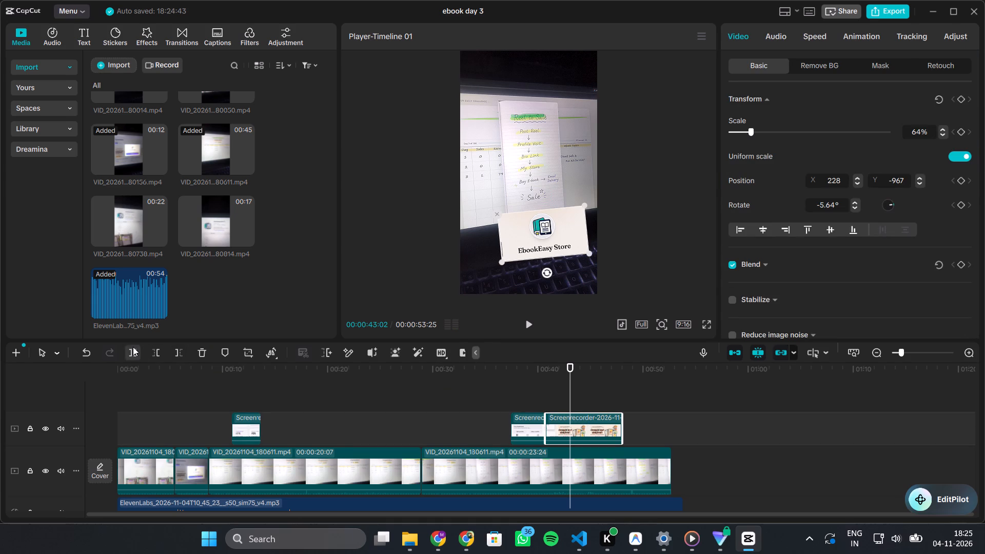
left_click(133, 347)
Trim the start of the store overlay's second piece to 00:00:44:26 and move it back against the preceding piece to close the gap.
key("space")
key("space")
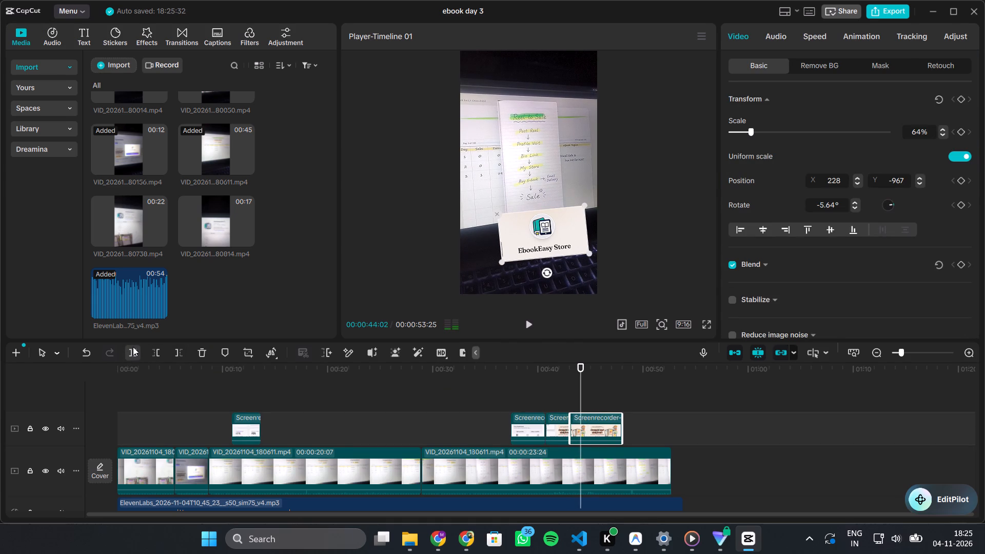
key("space")
key("space")
key("space")
key("space")
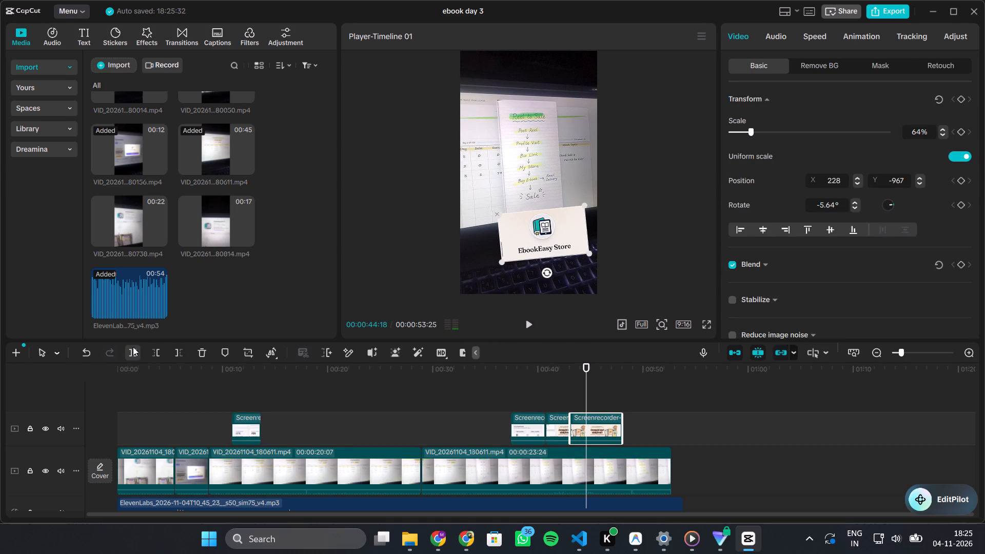
key("space")
key("space")
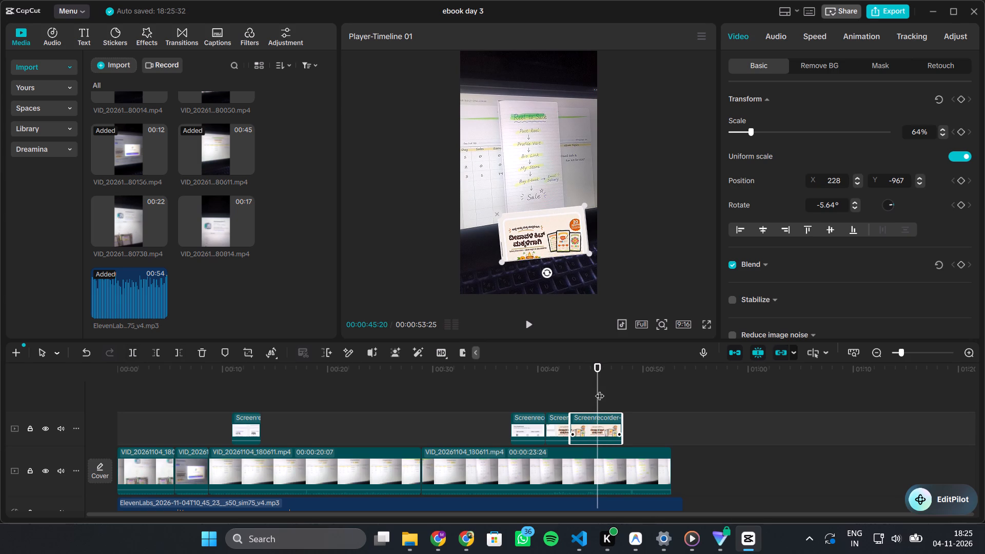
left_click_drag(600, 389, 589, 391)
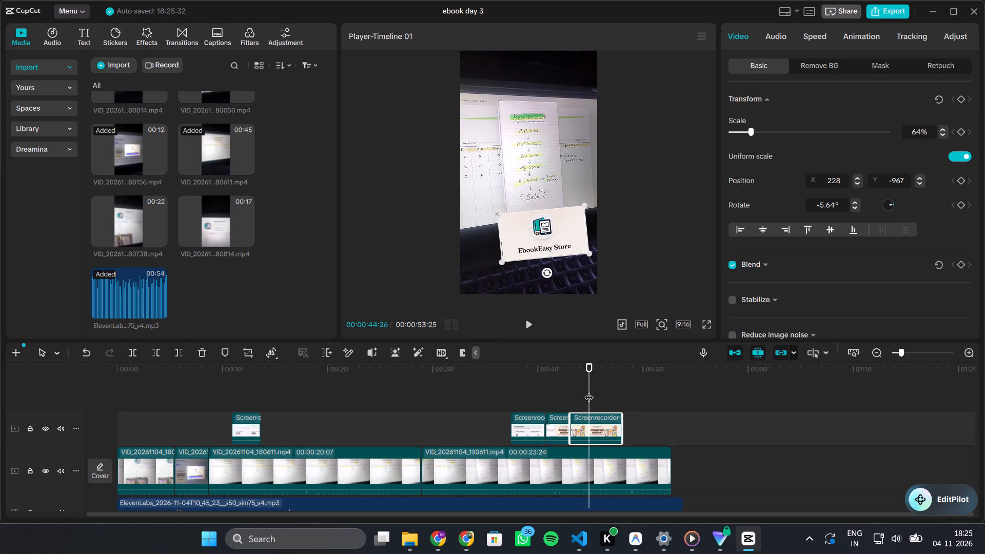
left_click(152, 351)
left_click_drag(610, 433, 594, 434)
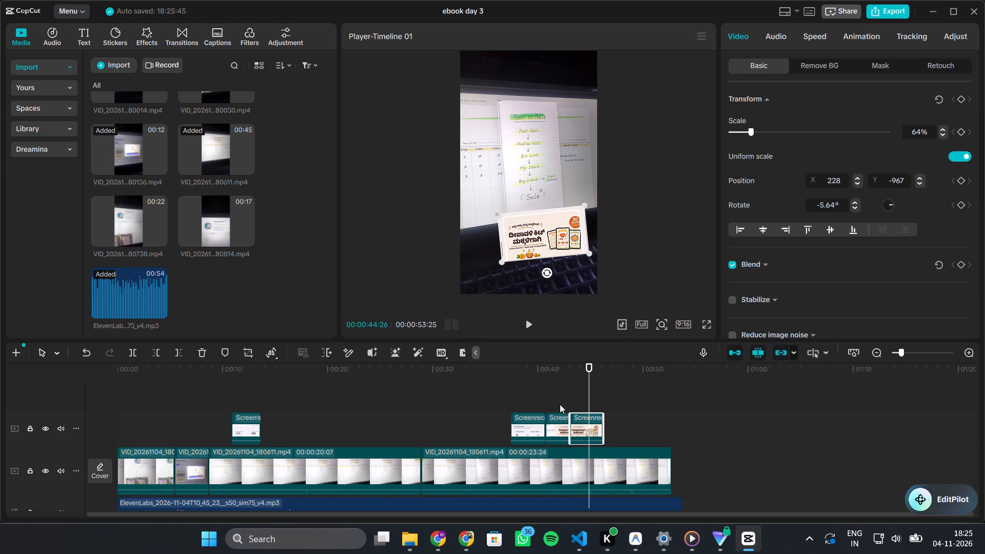
Play the shortened store overlay through the ending, then replay from the start through the sales dashboard overlay to check timing.
left_click(560, 404)
key("space")
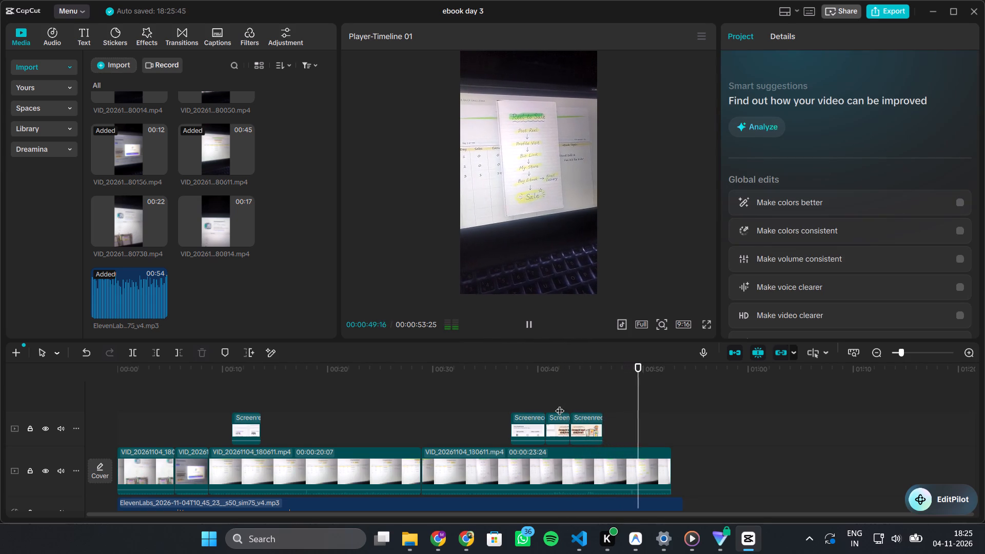
scroll(445, 424, "down", 9, "ctrl")
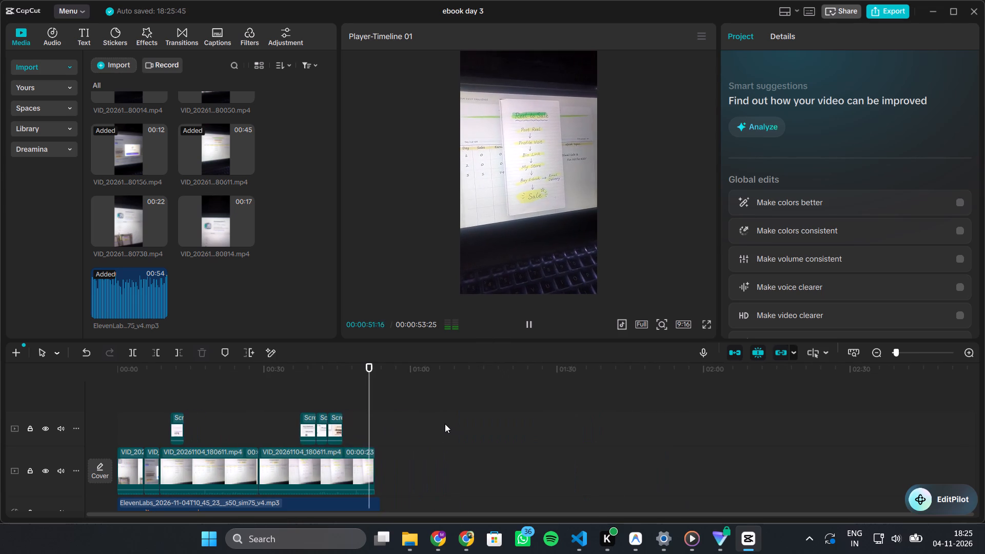
left_click(135, 415)
left_click_drag(135, 415, 100, 415)
key("space")
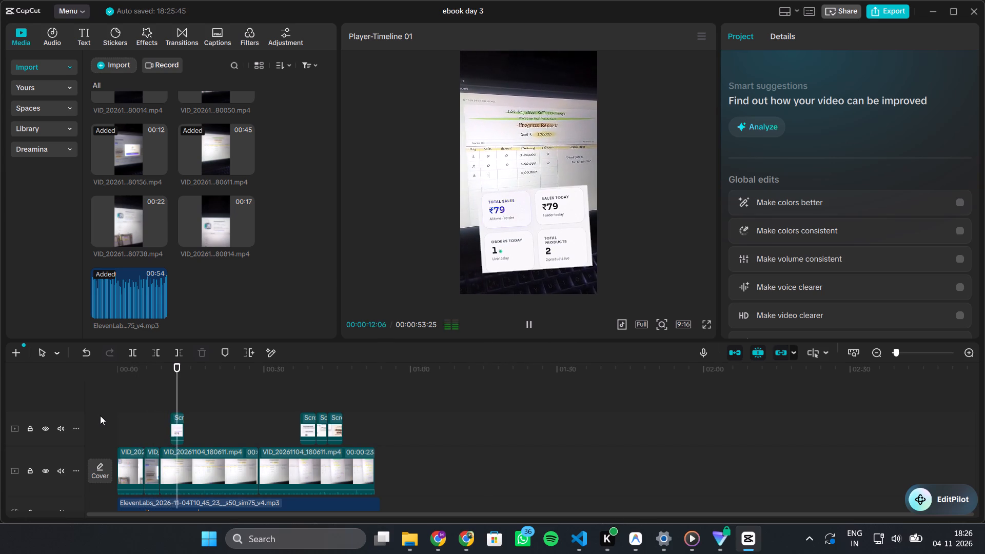
scroll(100, 415, "up", 9, "ctrl")
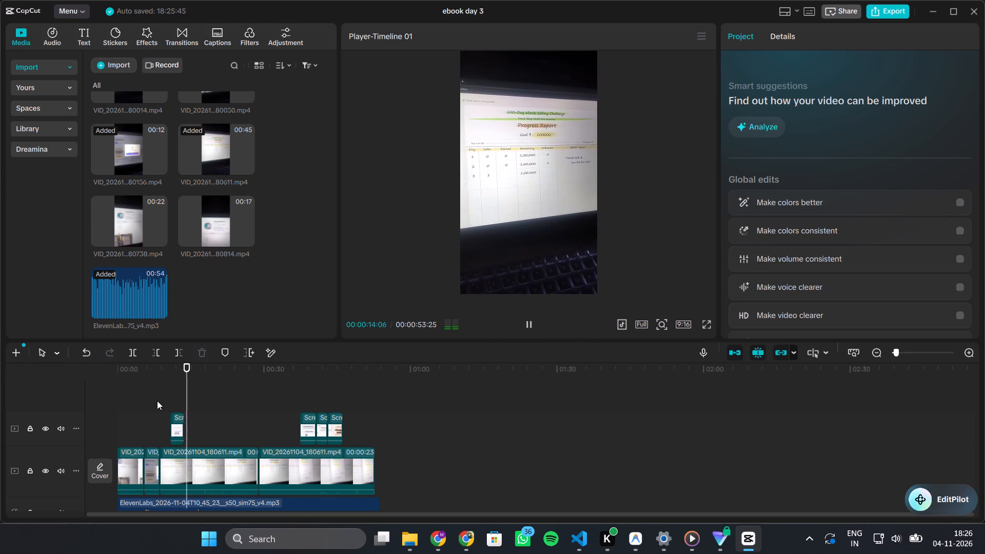
scroll(157, 401, "up", 14, "ctrl")
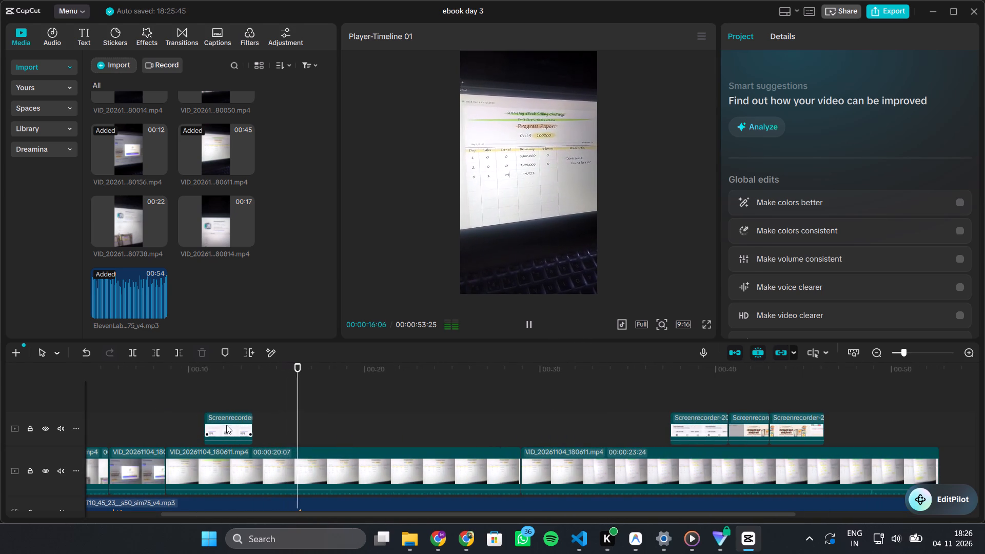
left_click(226, 425)
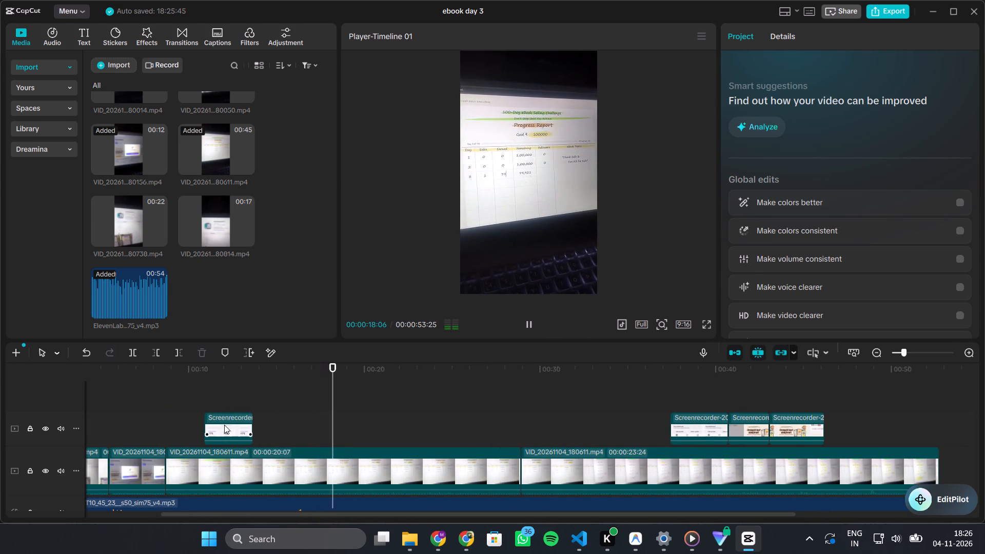
left_click(187, 417)
key("space")
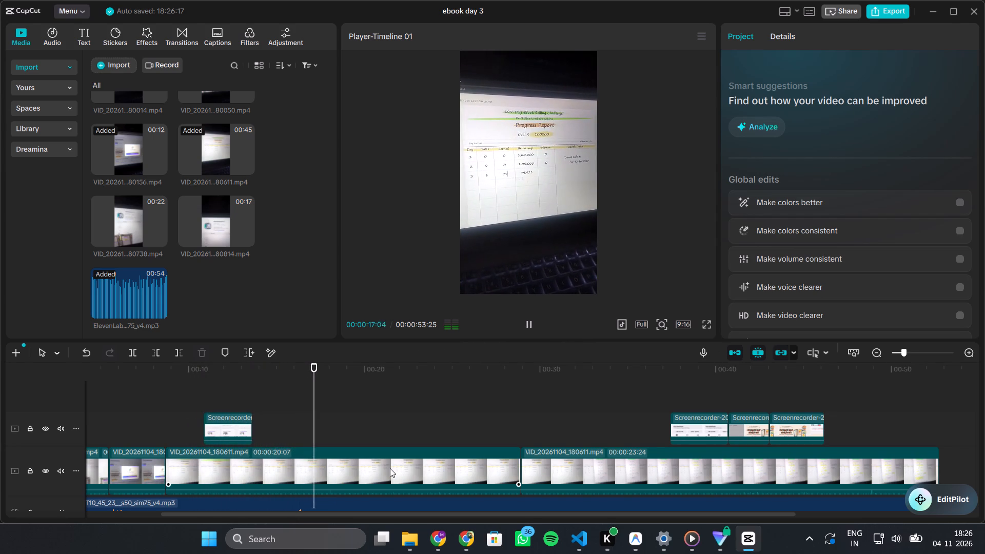
Turn on Normalize loudness and Reduce noise for the ElevenLabs voice-over clip.
scroll(390, 468, "down", 8, "ctrl")
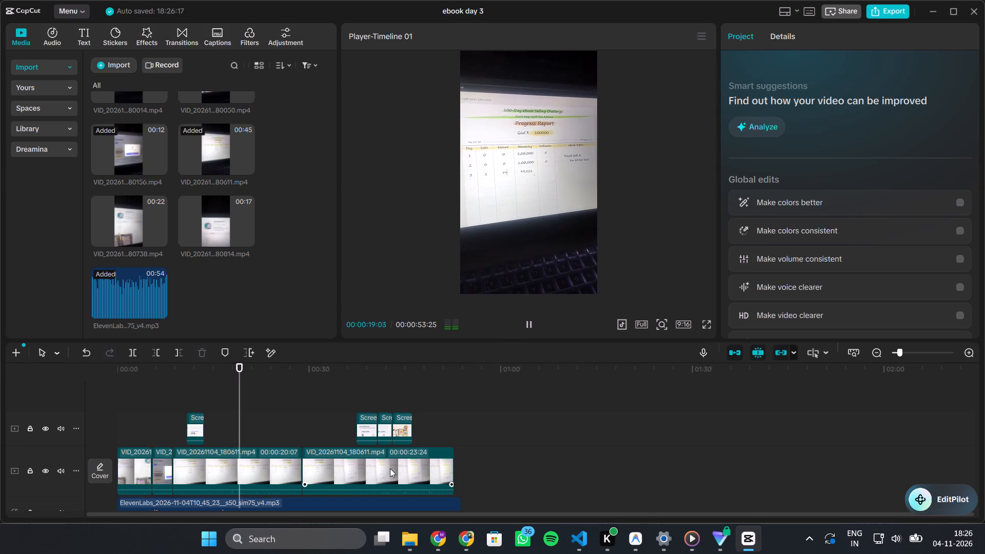
scroll(390, 468, "down", 7, "ctrl")
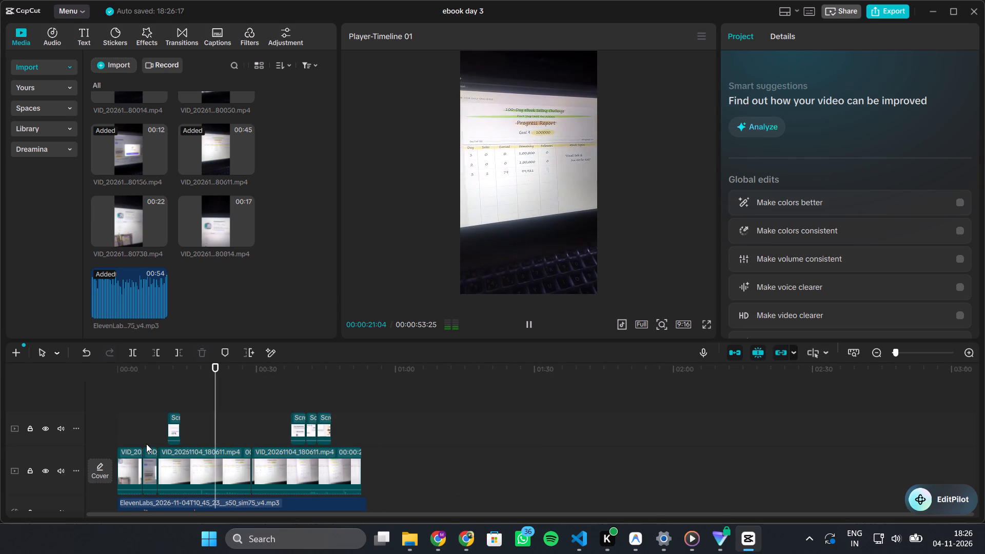
scroll(146, 444, "down", 1)
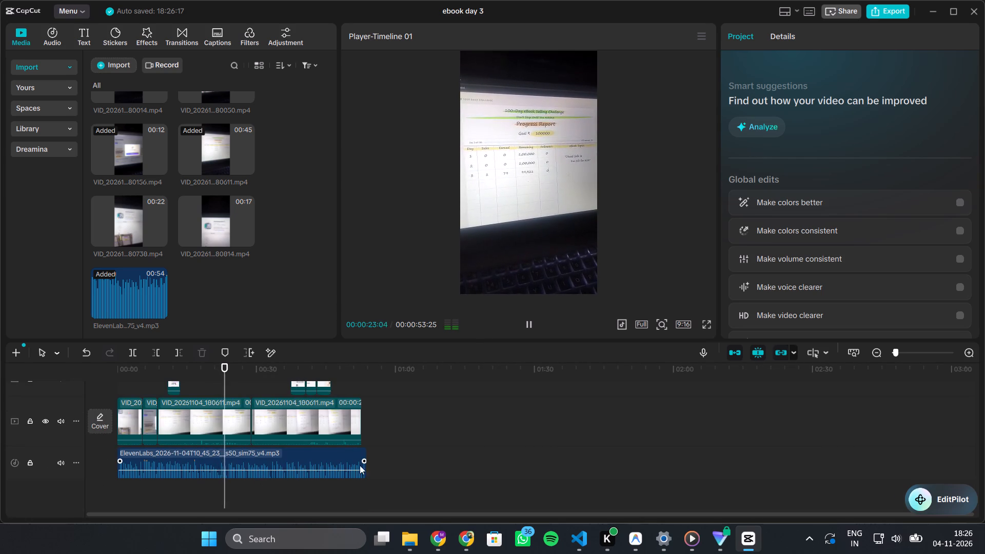
left_click(330, 455)
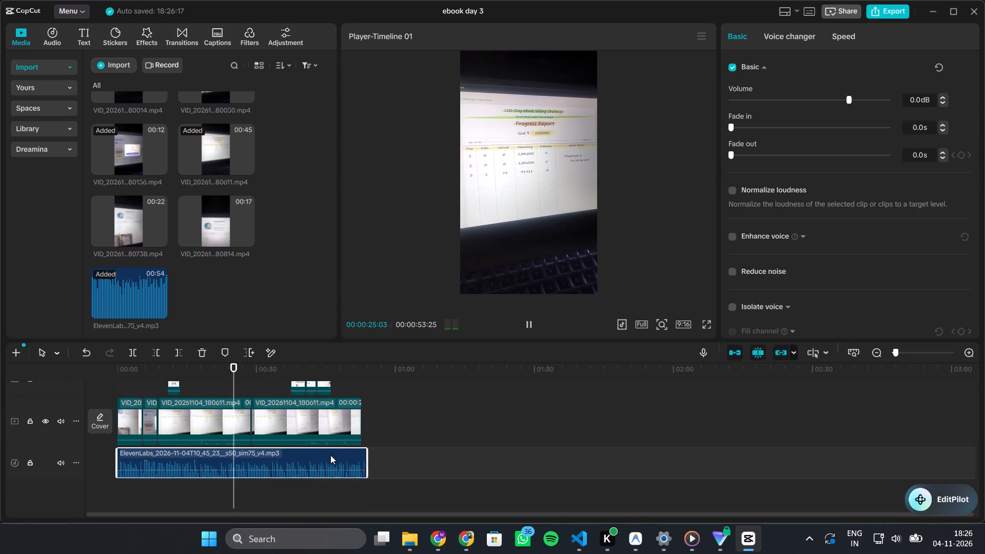
left_click(732, 190)
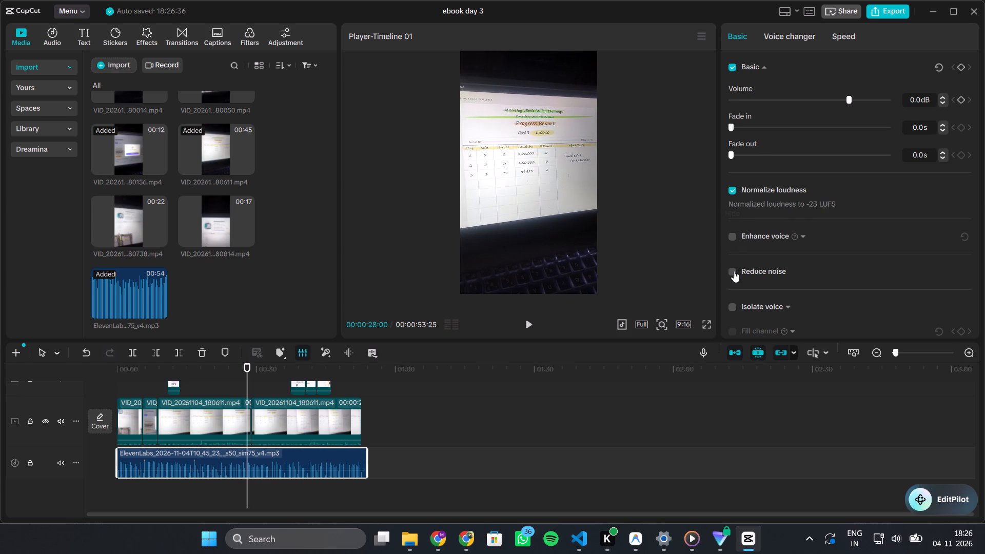
left_click(734, 271)
Select all main-track clips and screen-recording overlays together and mute them by lowering their volume to -∞ dB.
left_click_drag(417, 410, 126, 384)
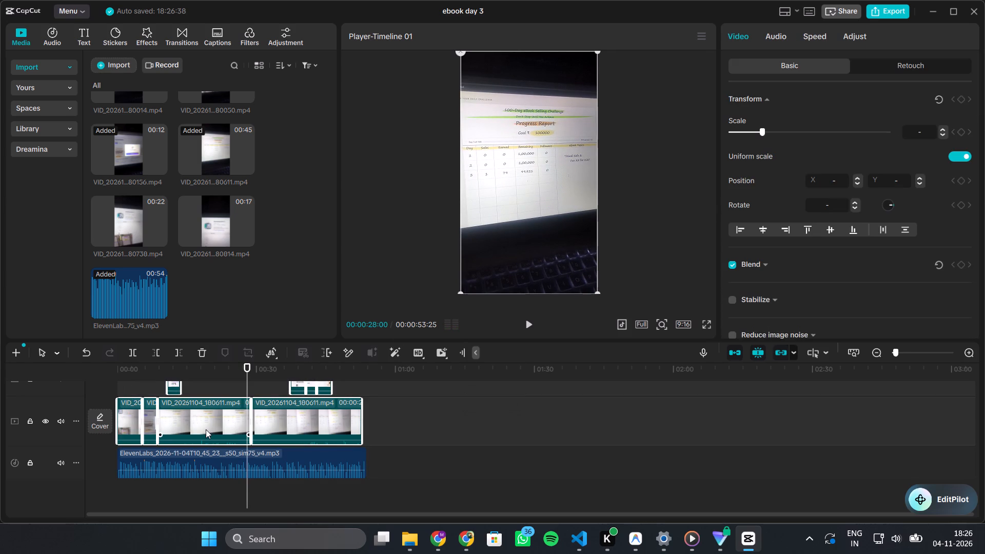
scroll(206, 429, "down", 5, "ctrl")
scroll(206, 429, "up", 1)
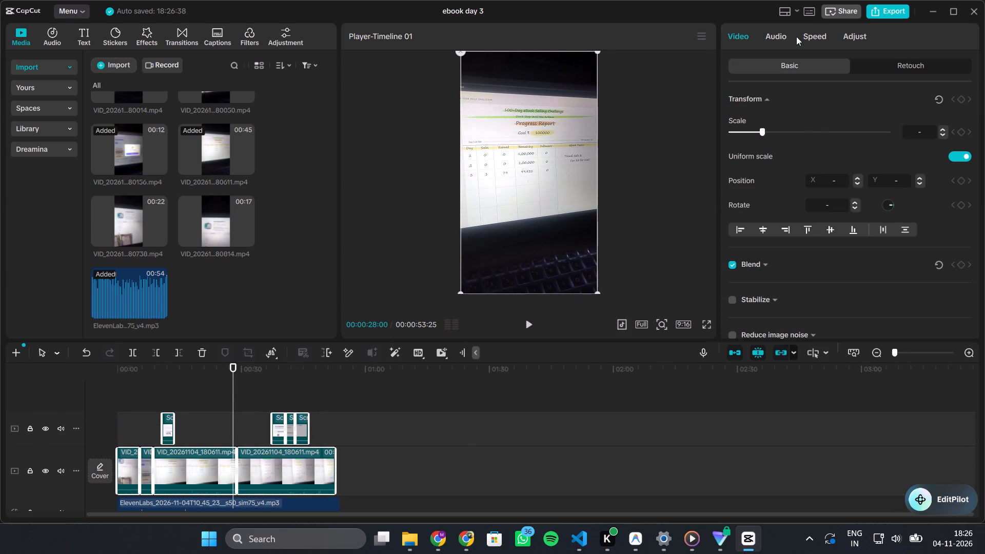
left_click(780, 35)
left_click(804, 41)
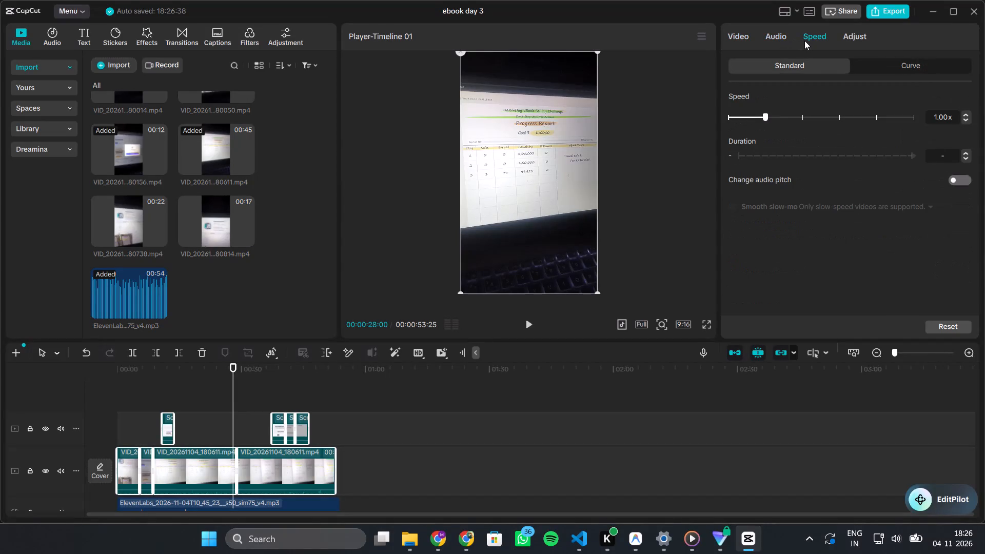
left_click(776, 39)
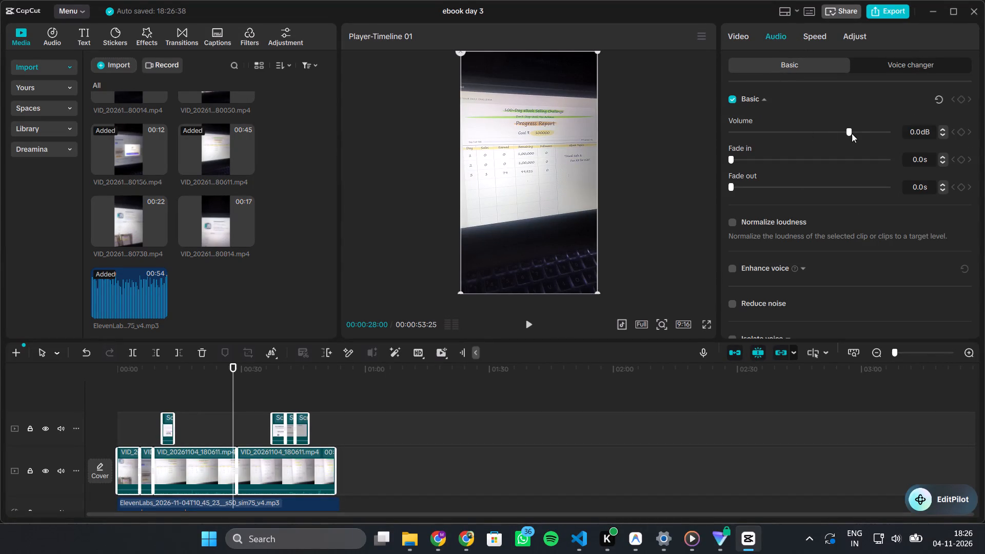
left_click_drag(849, 132, 699, 135)
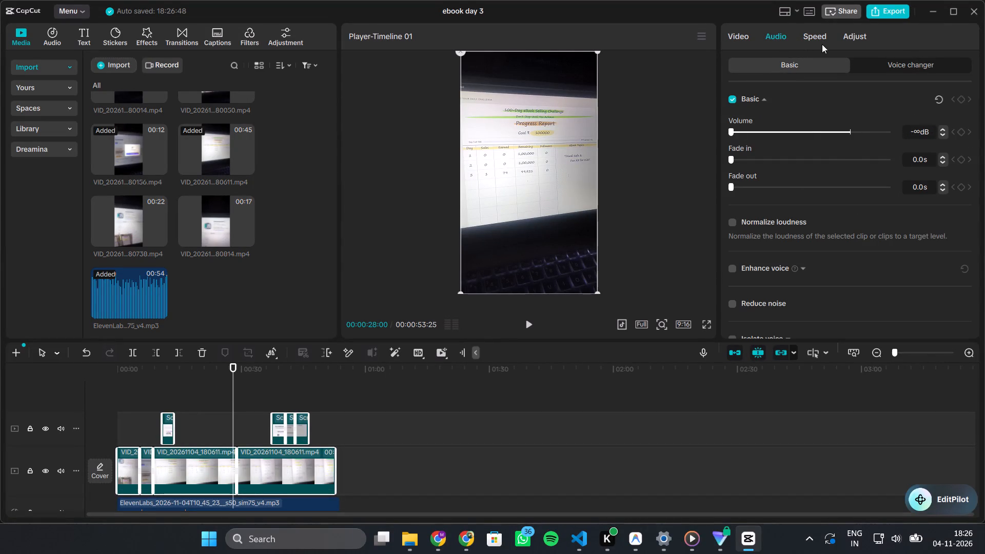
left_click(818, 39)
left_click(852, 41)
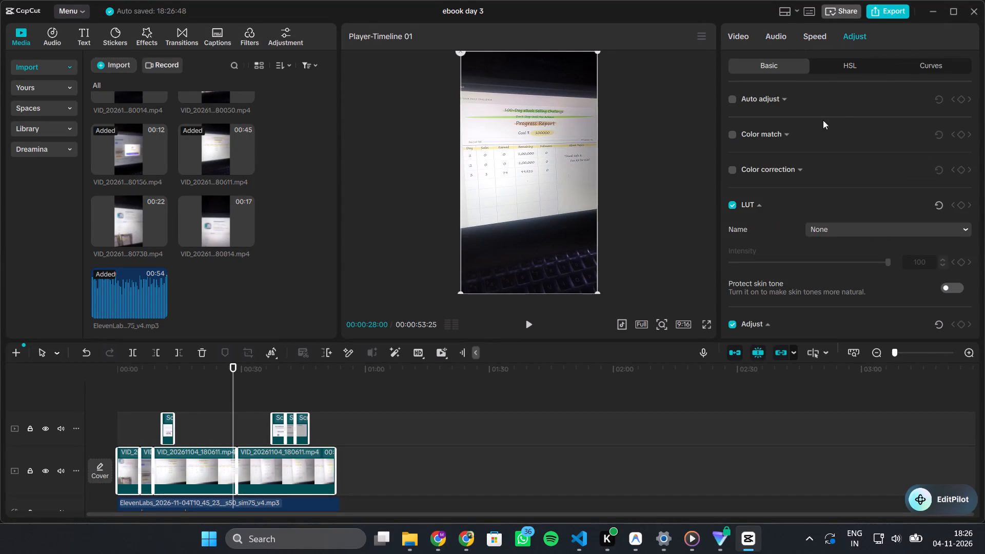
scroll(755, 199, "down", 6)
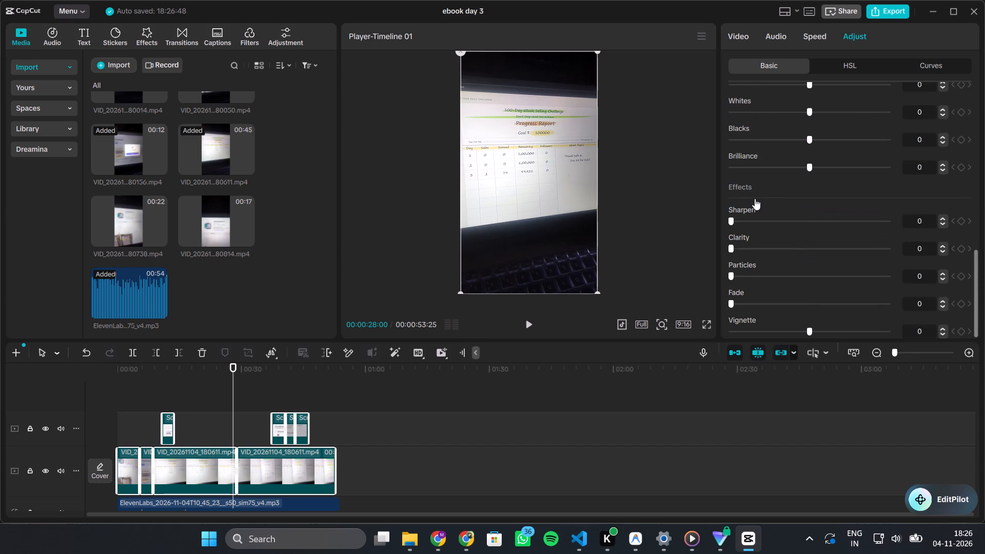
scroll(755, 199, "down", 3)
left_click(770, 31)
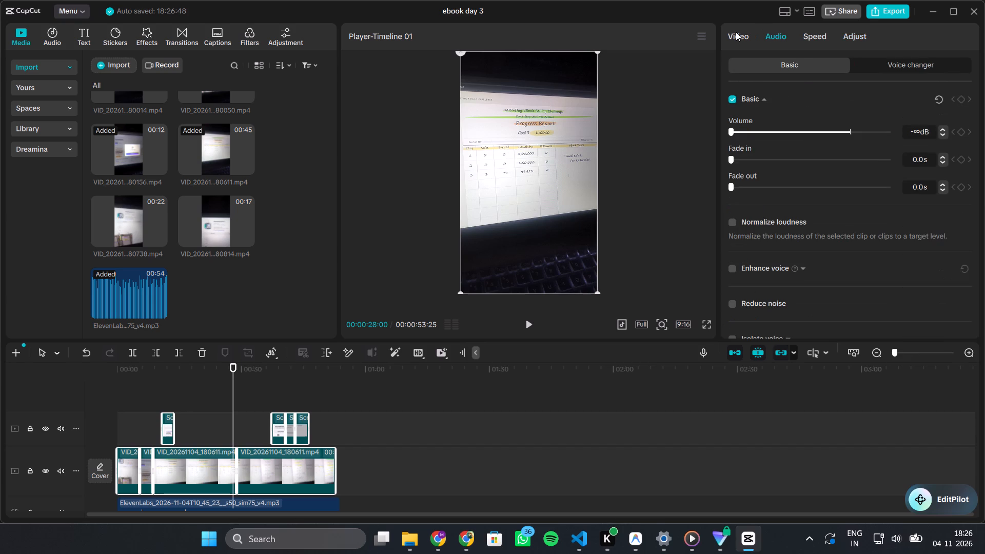
Apply Stabilize at the Recommended level to all selected main-track clips and overlays.
left_click(736, 32)
scroll(747, 227, "down", 2)
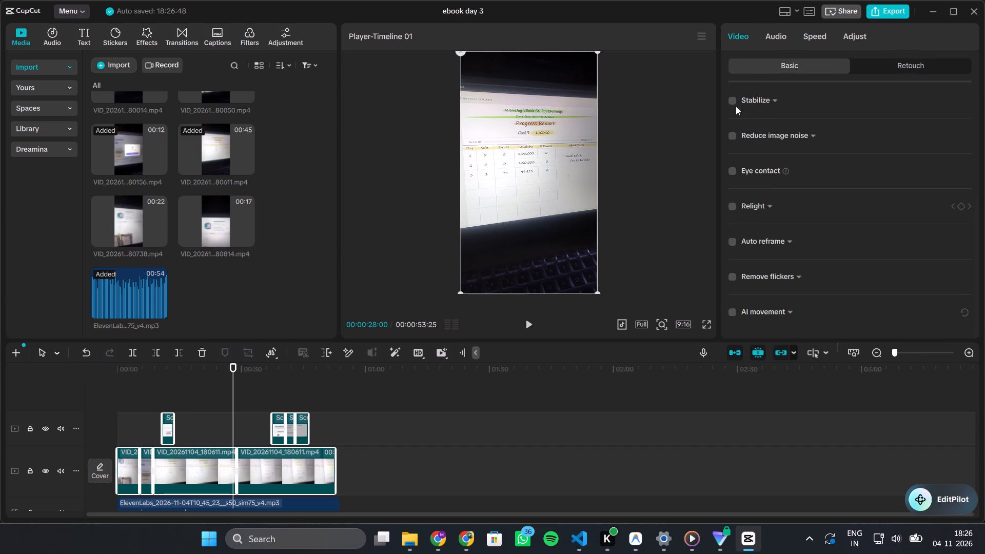
left_click(728, 103)
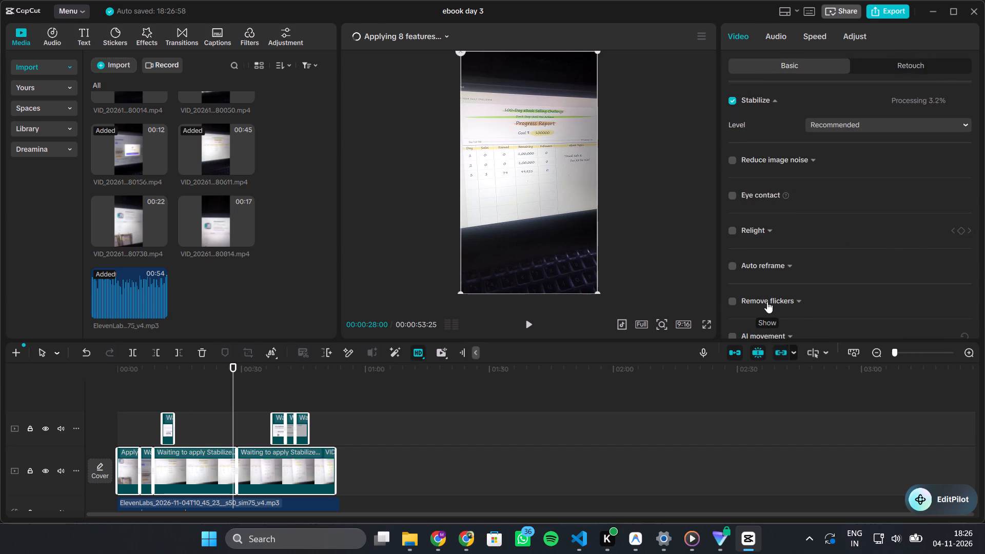
Turn on Remove flickers for all selected clips and overlays, keeping Flashlight mode and the Recommended level.
scroll(767, 302, "down", 1)
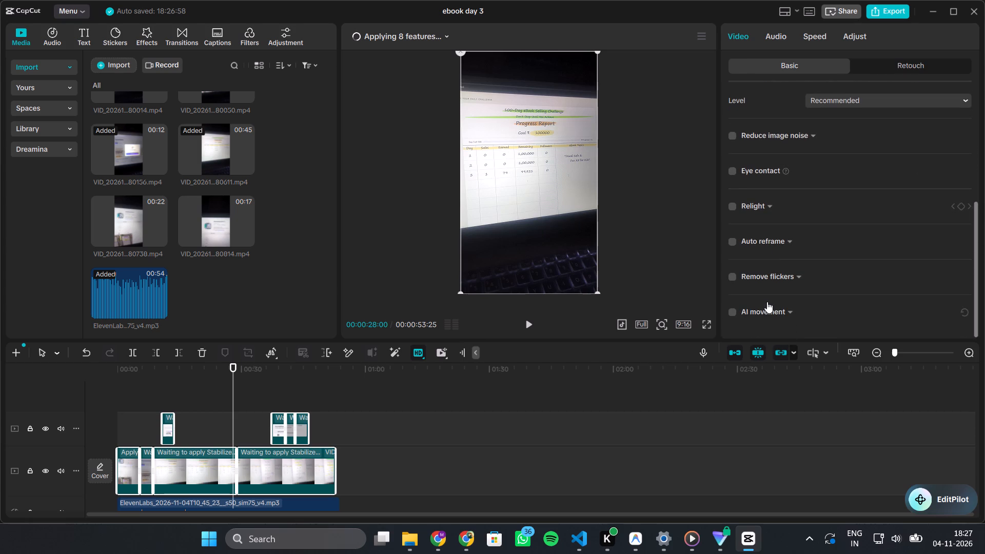
left_click(735, 276)
scroll(793, 282, "down", 1)
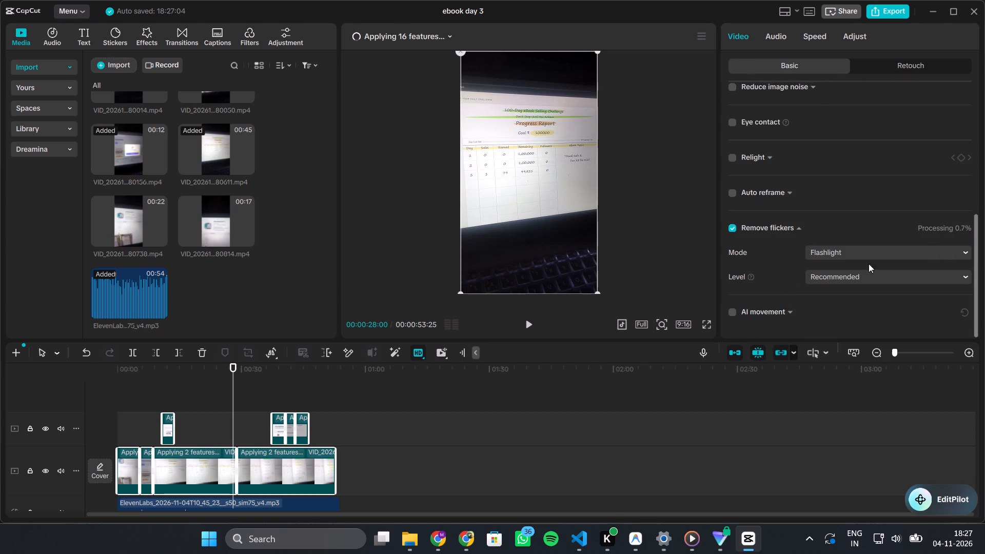
left_click(891, 256)
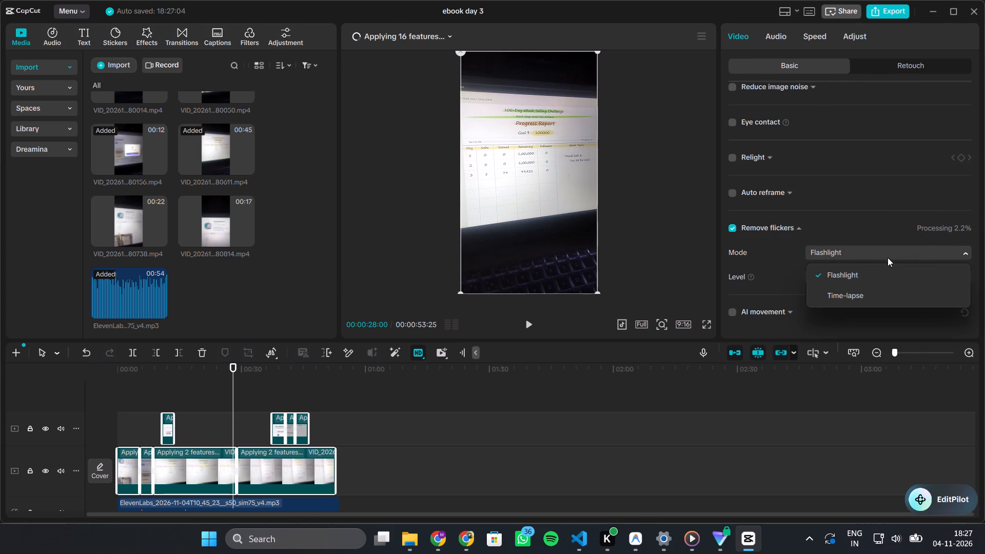
left_click(854, 259)
left_click(836, 280)
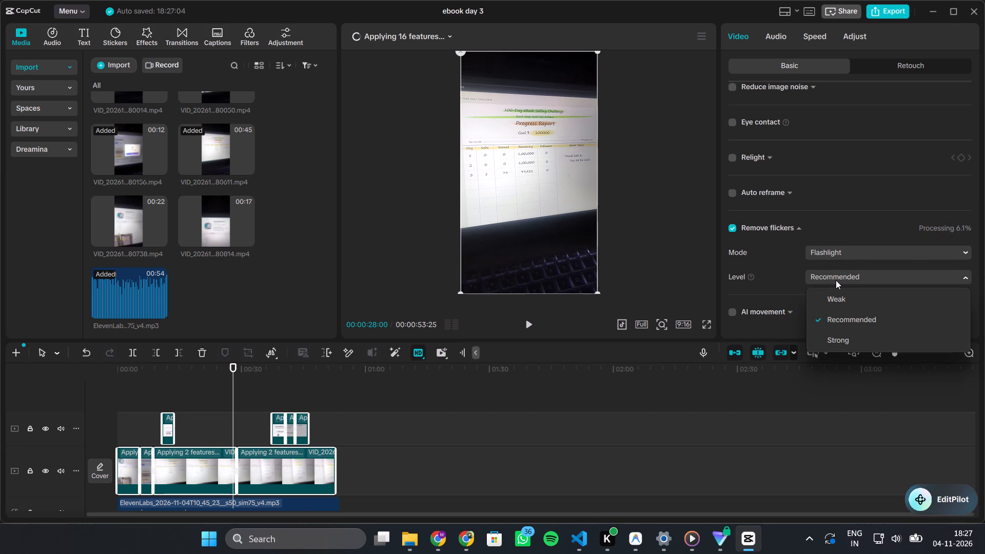
left_click(836, 280)
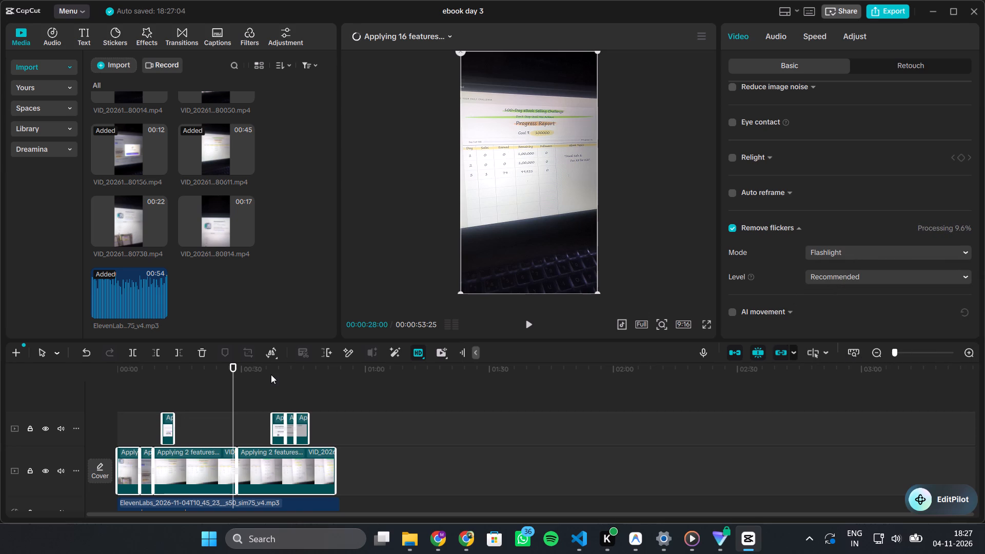
Place the playhead at the cut between the first two main-track clips and browse the favorite and trending transitions.
left_click(128, 419)
scroll(128, 419, "up", 8, "ctrl")
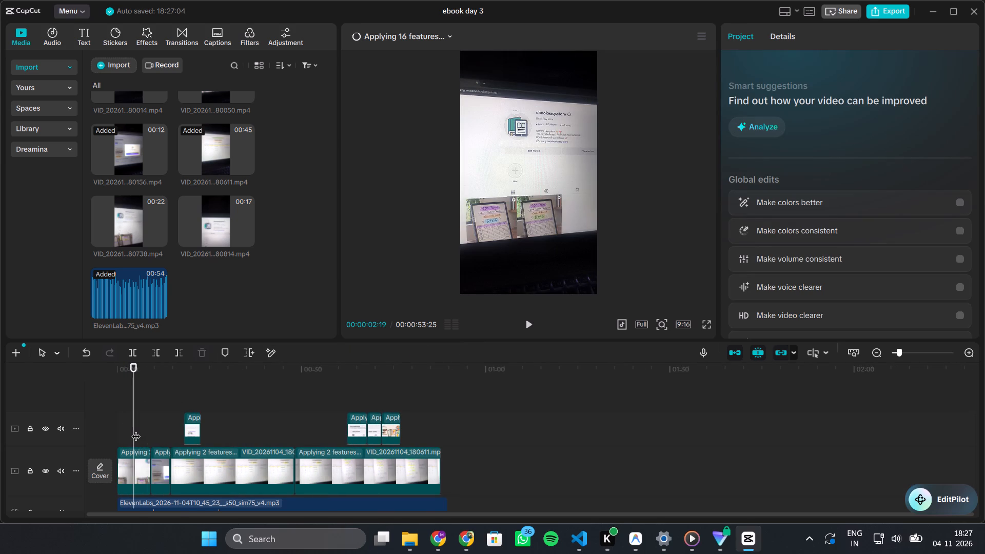
left_click_drag(136, 430, 150, 434)
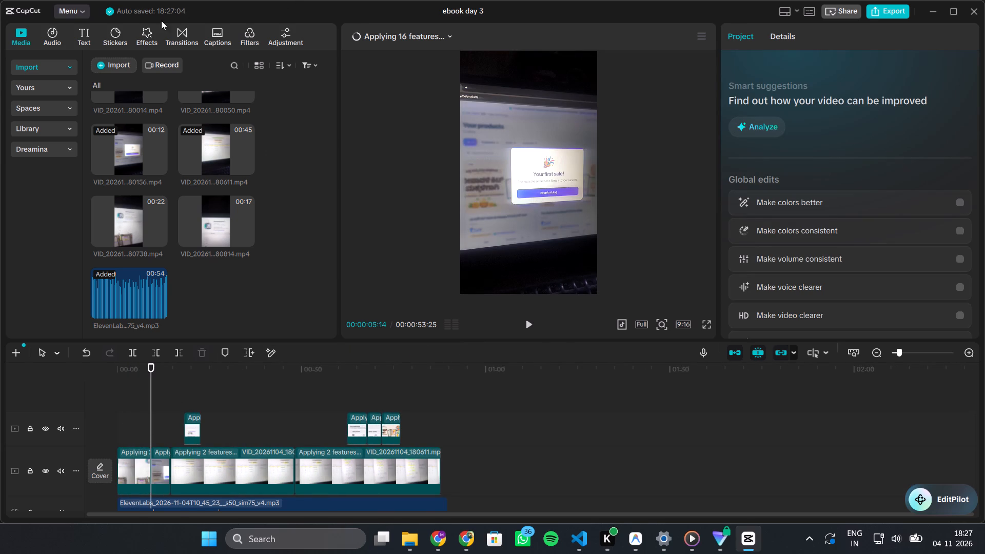
left_click(179, 33)
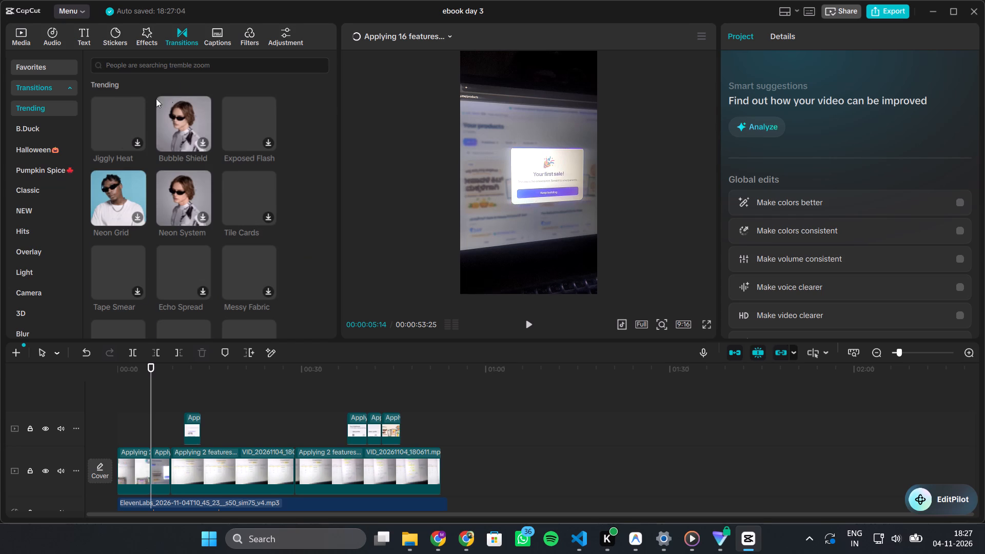
left_click(30, 69)
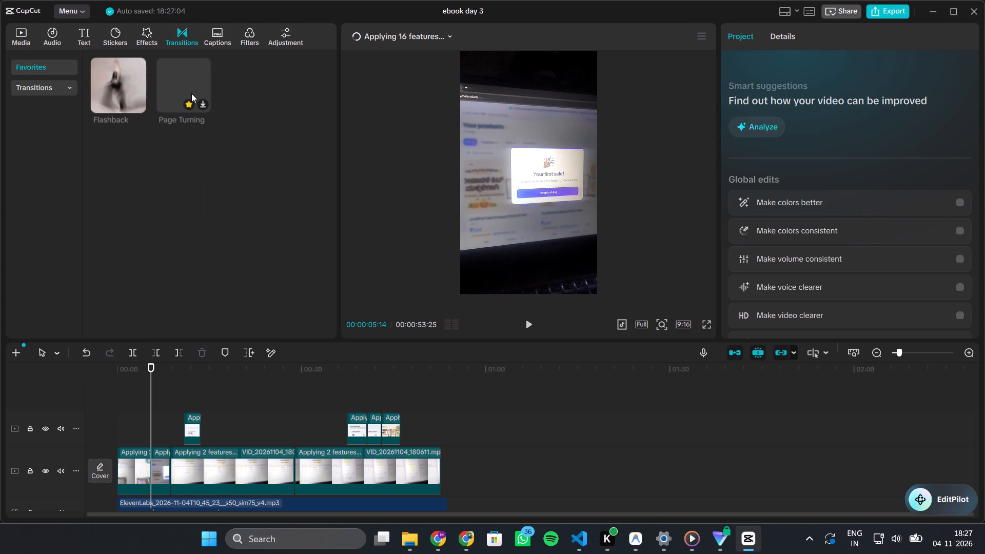
left_click(19, 85)
left_click(32, 112)
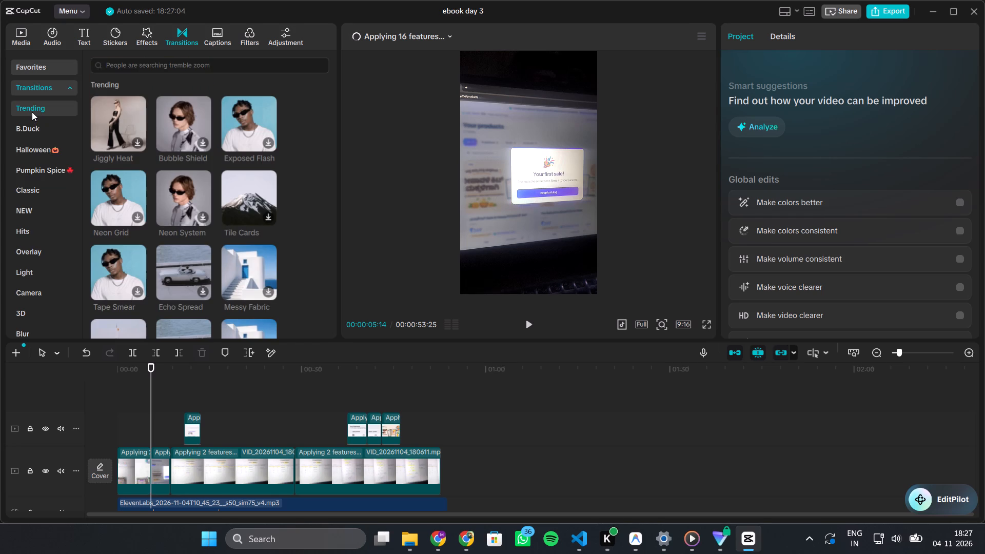
scroll(205, 174, "down", 2)
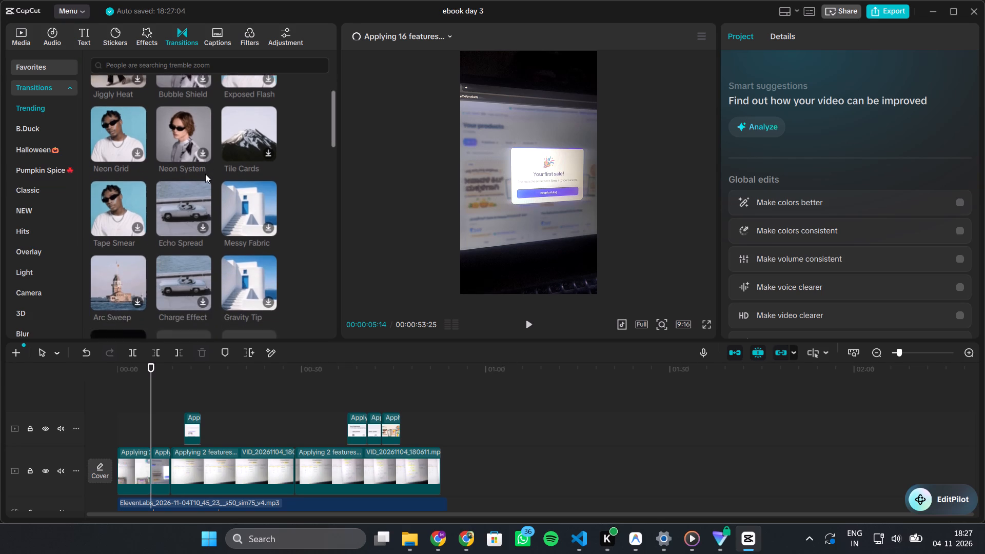
scroll(205, 174, "down", 1)
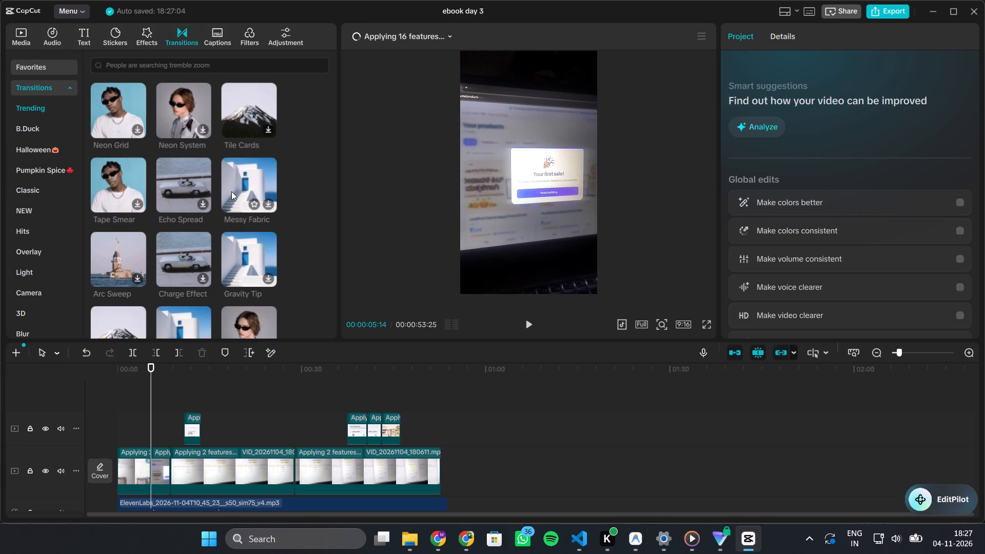
scroll(238, 192, "down", 1)
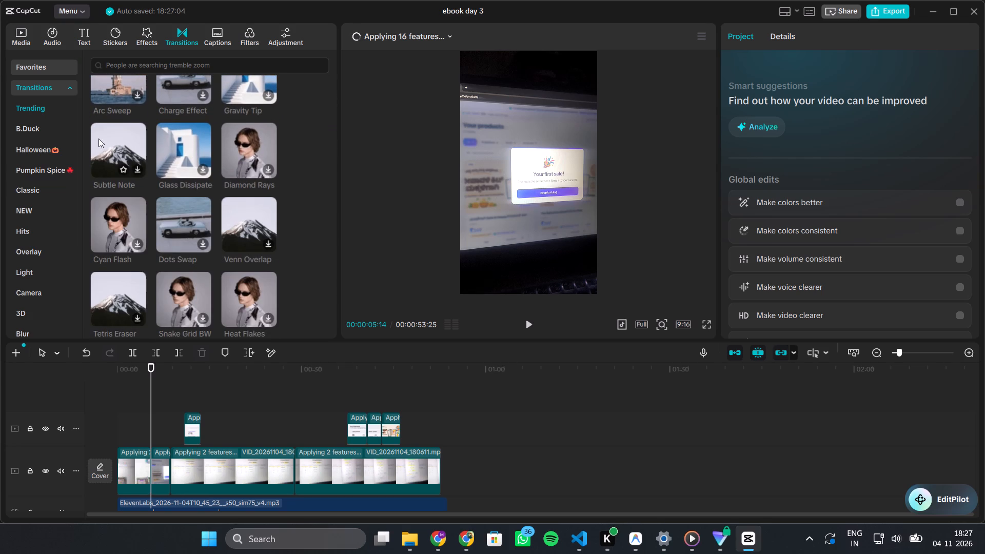
scroll(174, 253, "down", 1)
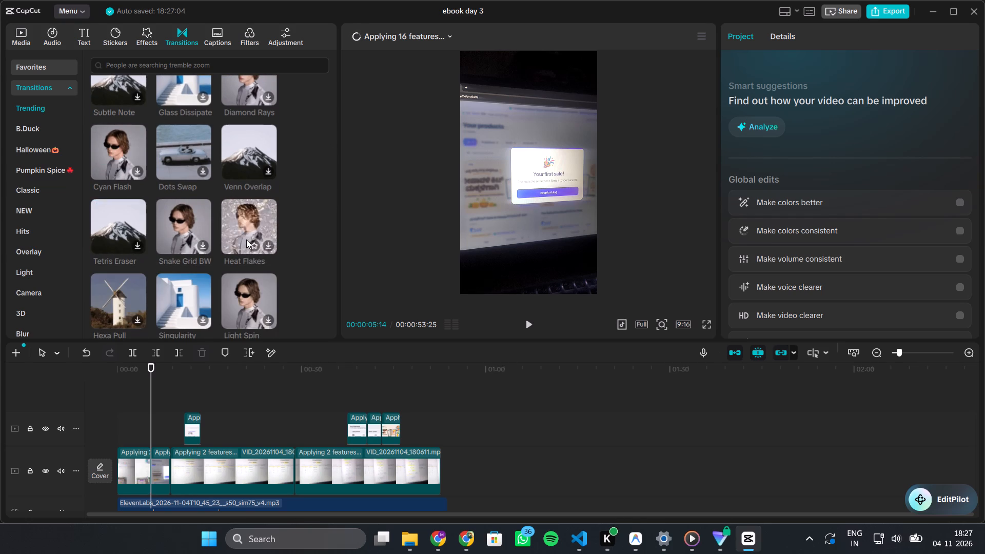
scroll(179, 255, "down", 5)
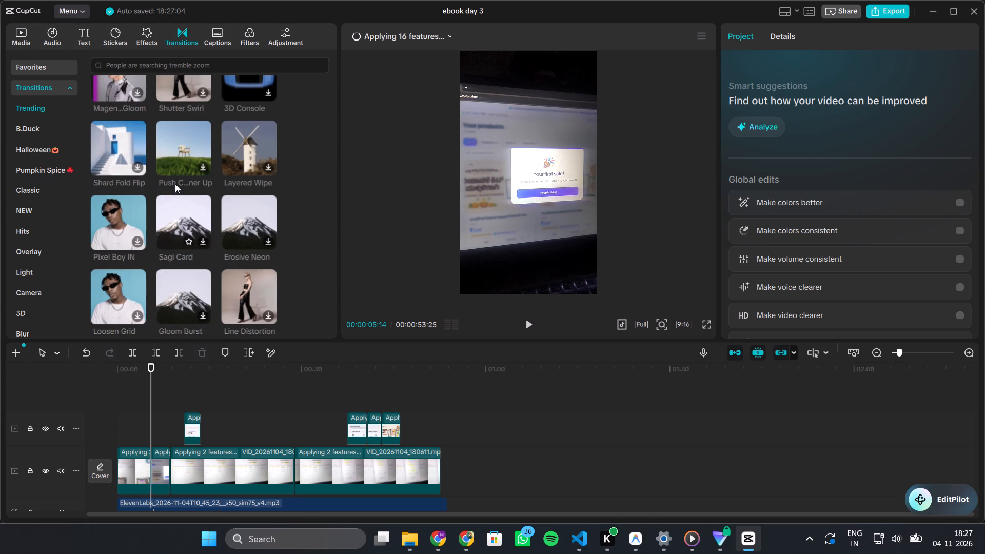
scroll(41, 204, "down", 1)
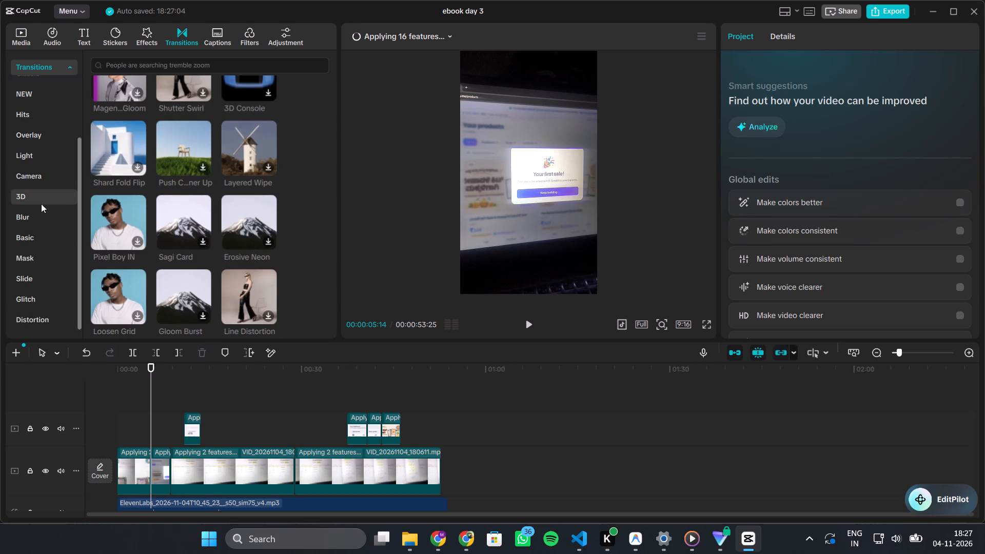
scroll(41, 204, "down", 1)
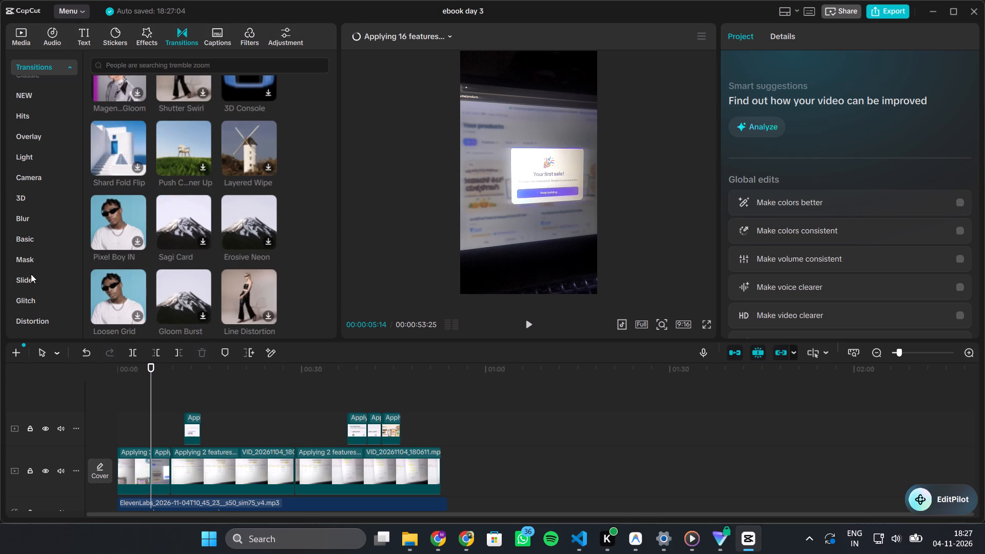
Add the Faded Swipe transition from the Slide category at the cut between the first two clips, accepting duplicate frames.
left_click(31, 279)
scroll(39, 240, "up", 1)
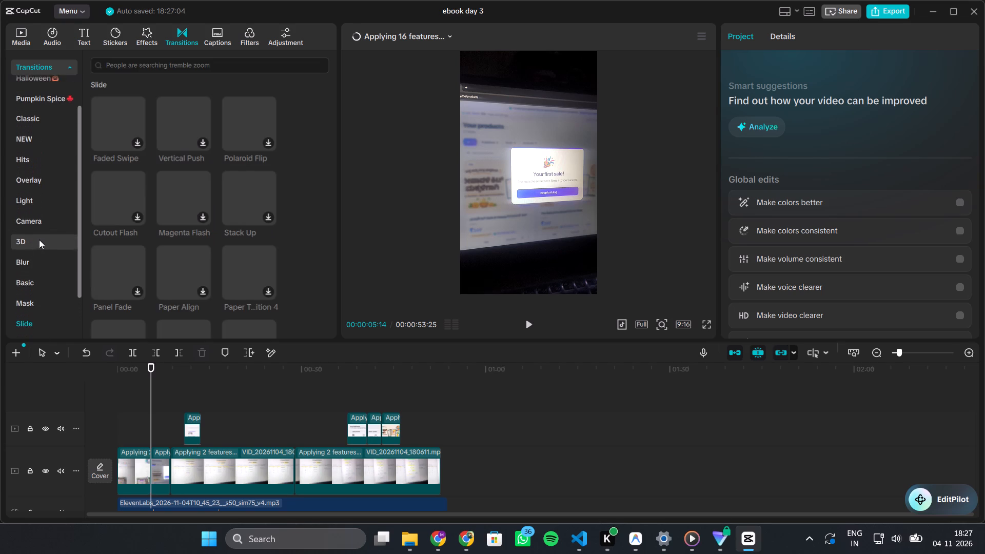
scroll(39, 240, "up", 1)
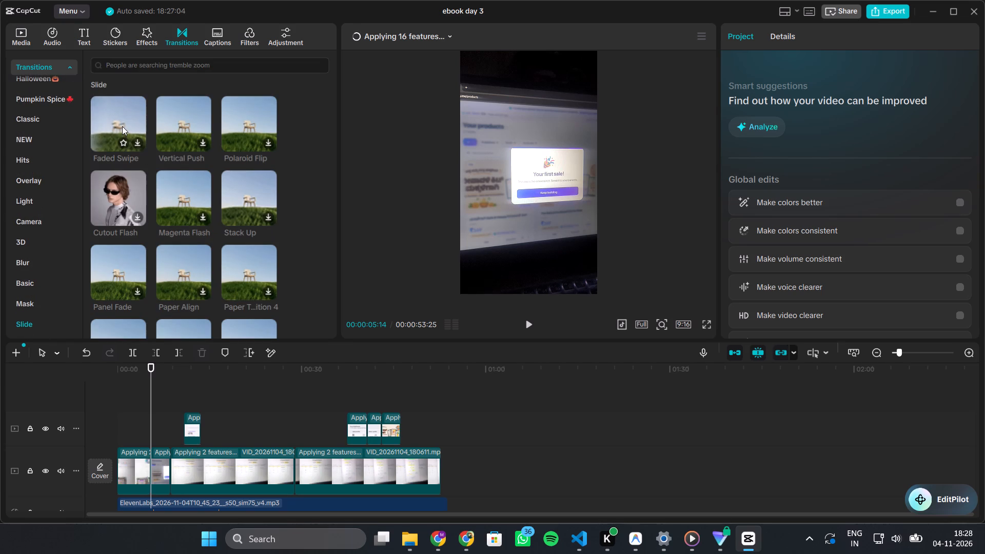
double_click(137, 140)
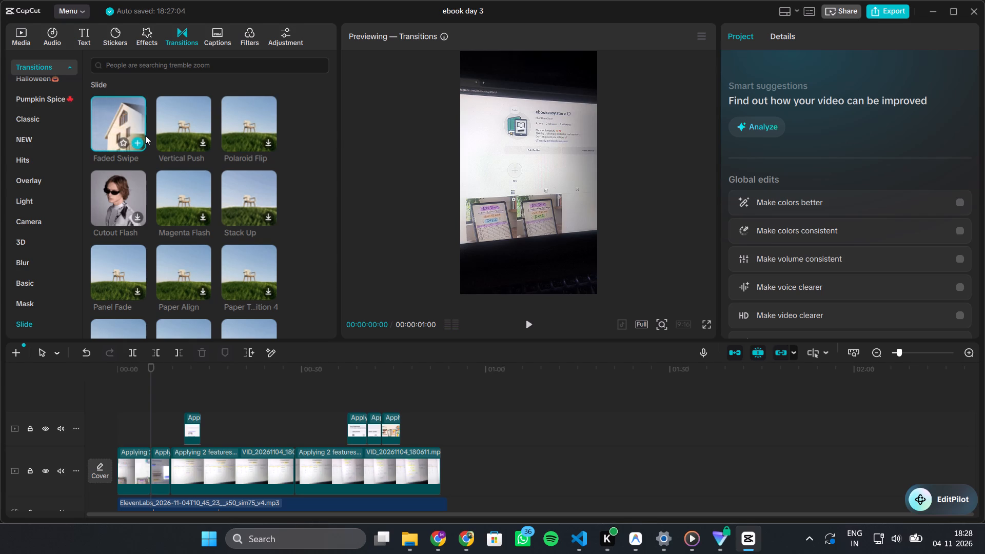
left_click(128, 127)
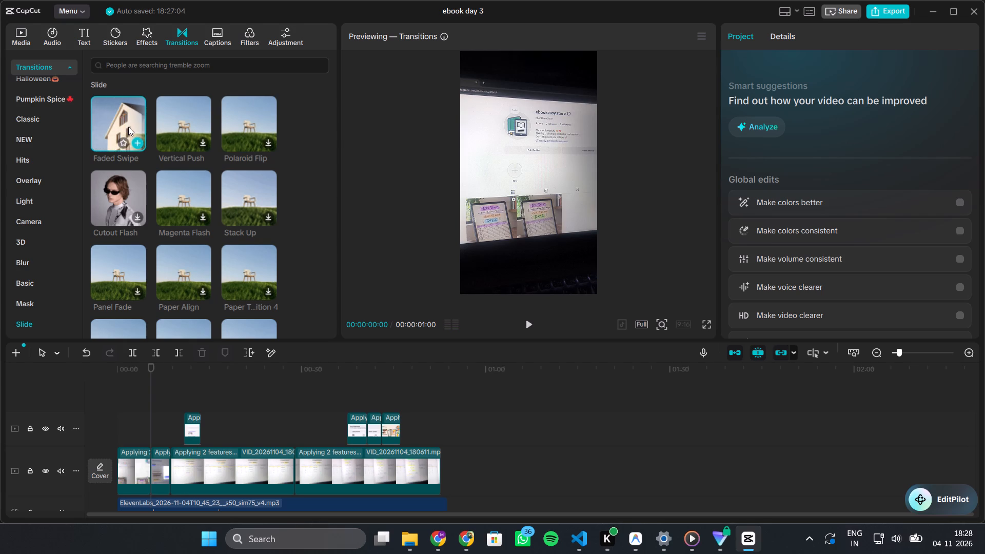
double_click(128, 127)
left_click_drag(128, 127, 88, 135)
left_click(165, 122)
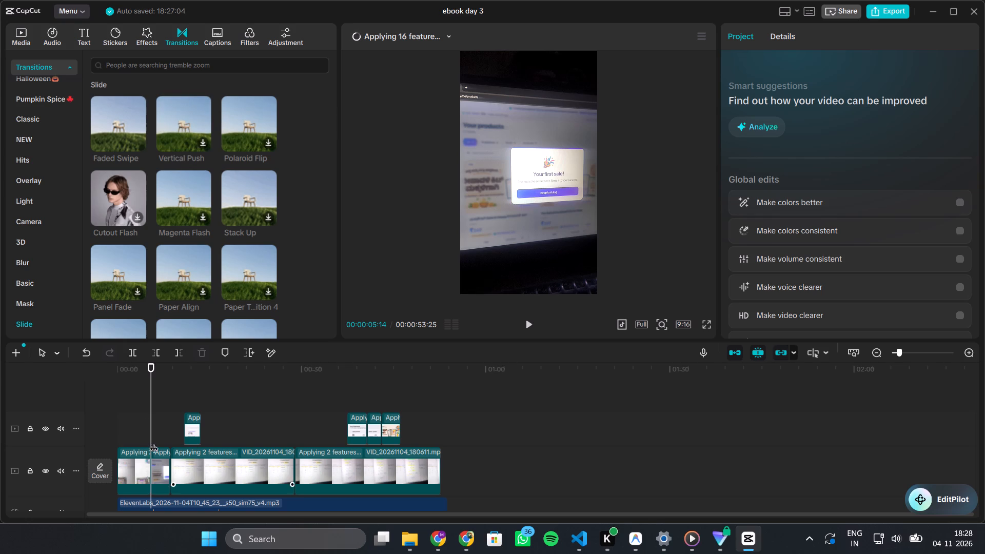
left_click(111, 111)
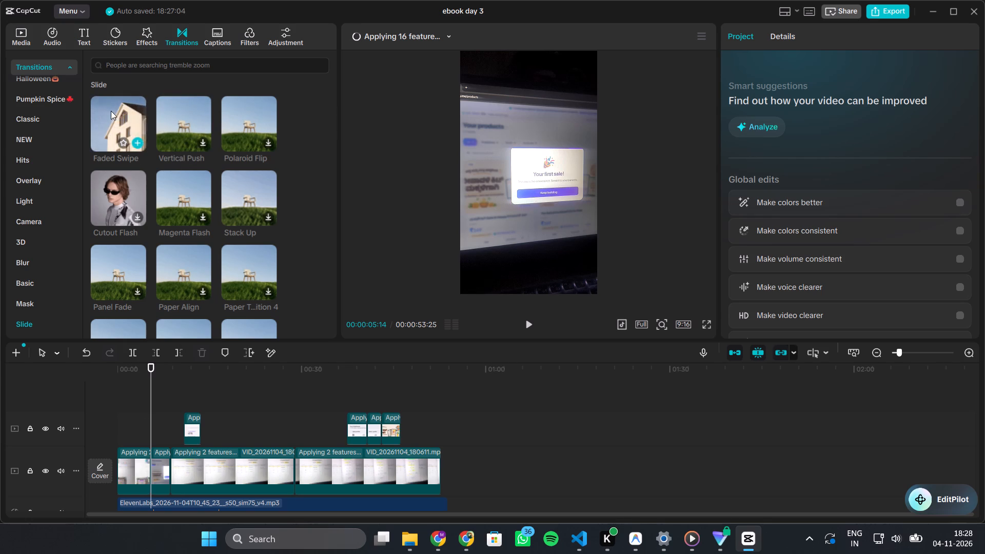
left_click(140, 144)
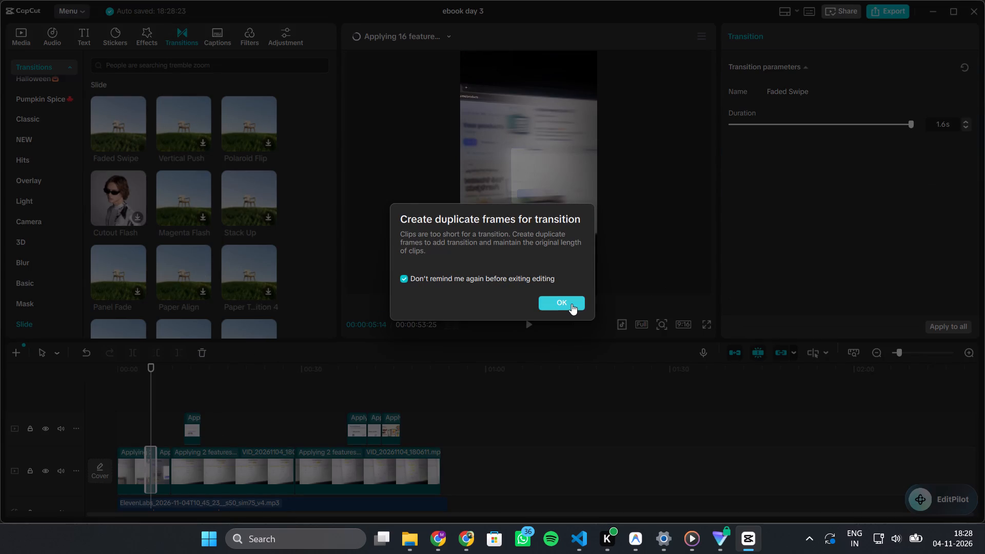
left_click(572, 304)
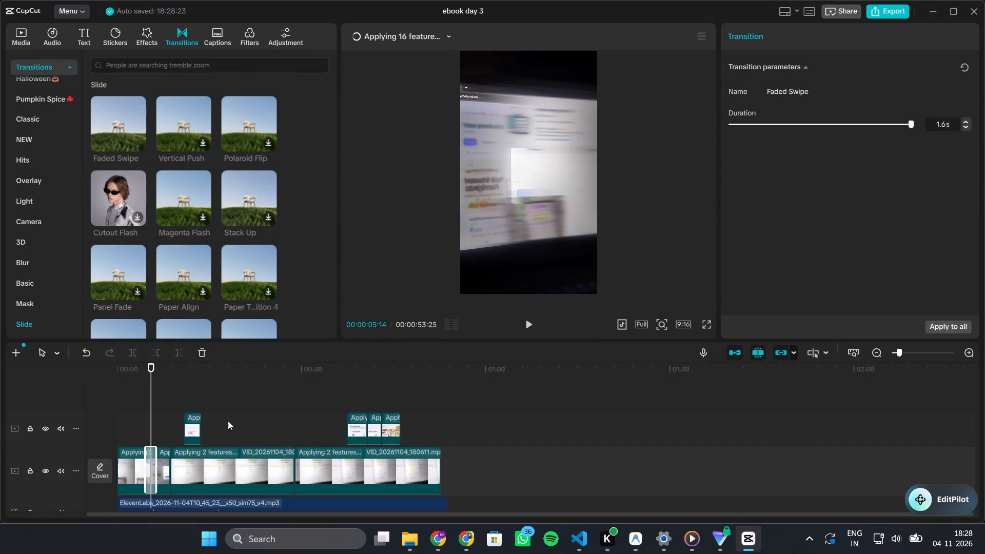
Play and scrub across the first cut to check how the Faded Swipe transition looks.
left_click_drag(148, 424, 129, 425)
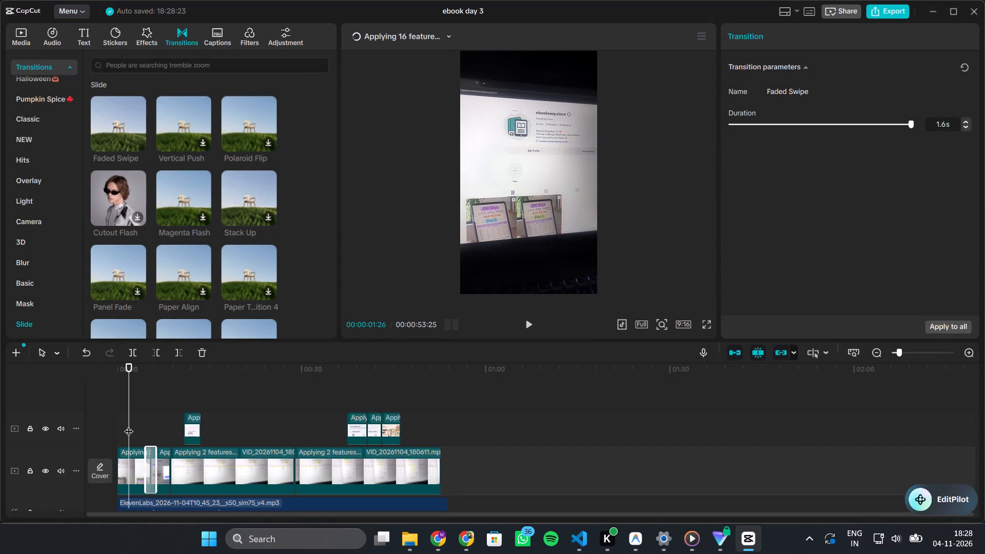
key("space")
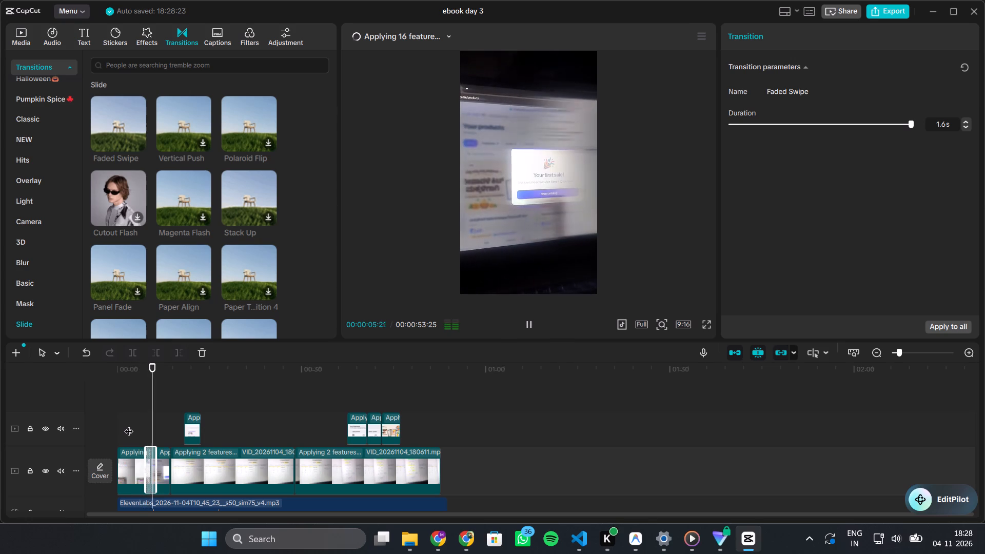
key("space")
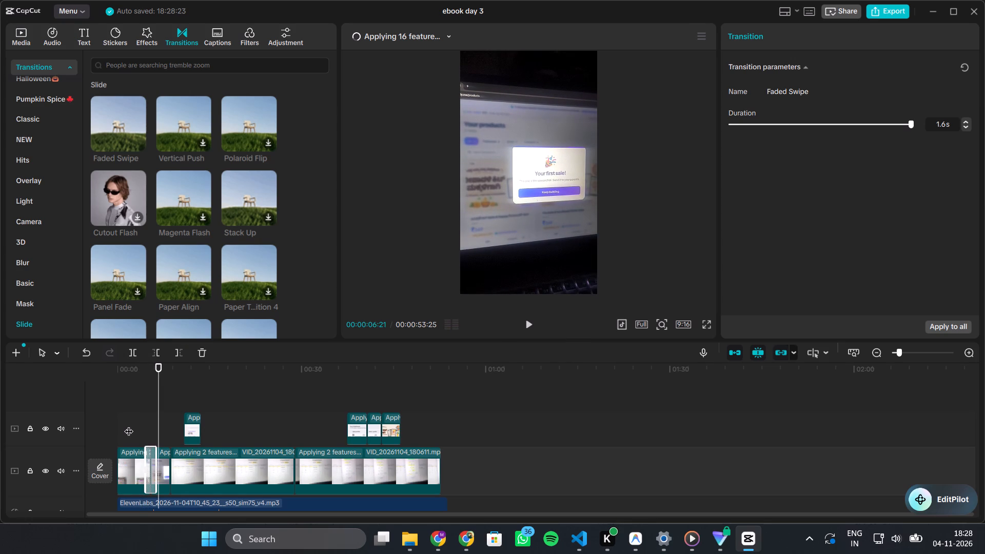
left_click_drag(158, 413, 146, 417)
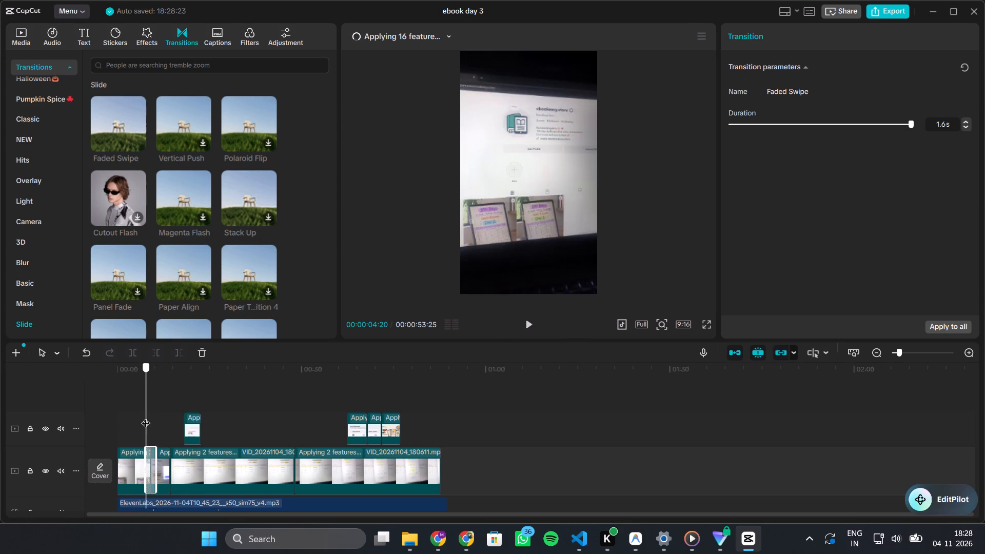
left_click_drag(146, 417, 151, 417)
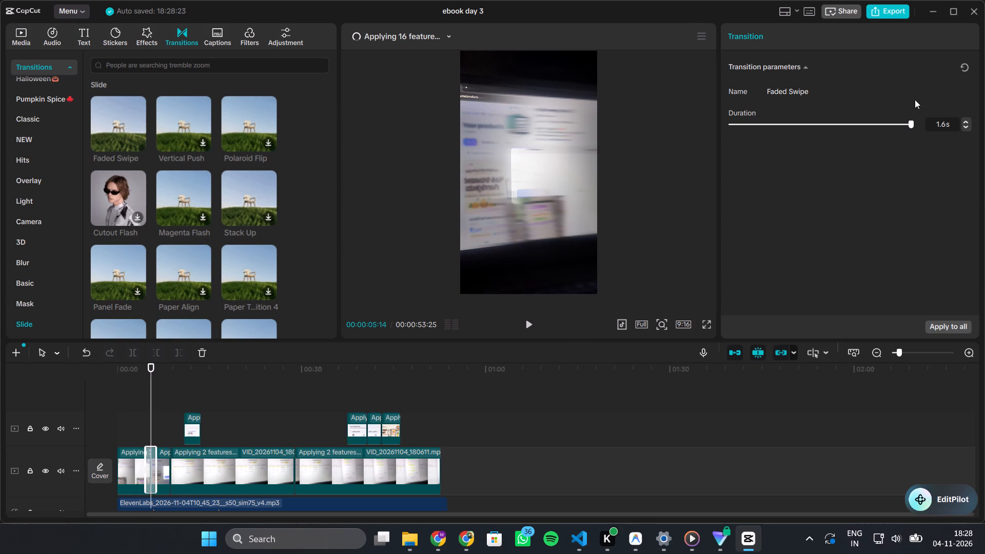
Set the Faded Swipe transition's duration to 1.0 s.
left_click_drag(911, 124, 869, 128)
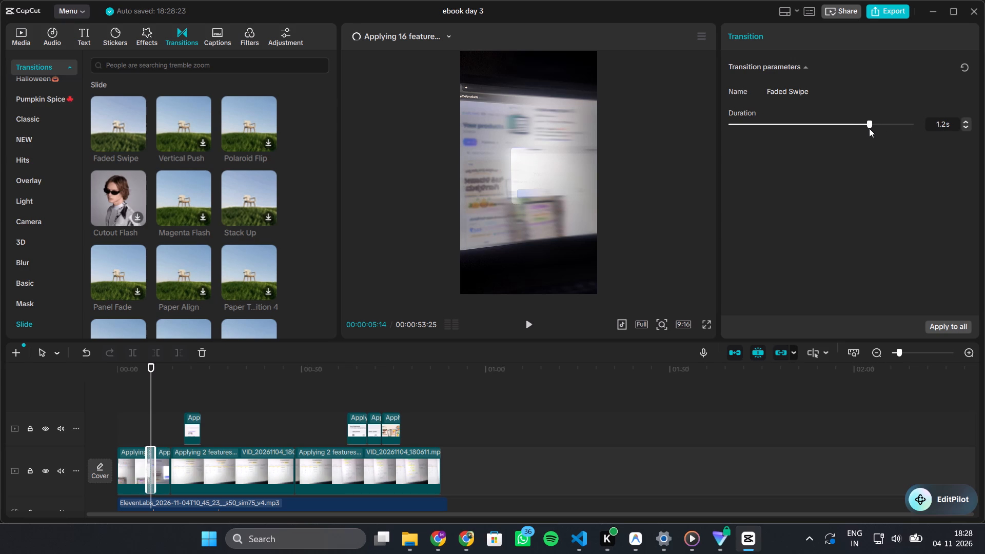
left_click_drag(869, 128, 854, 127)
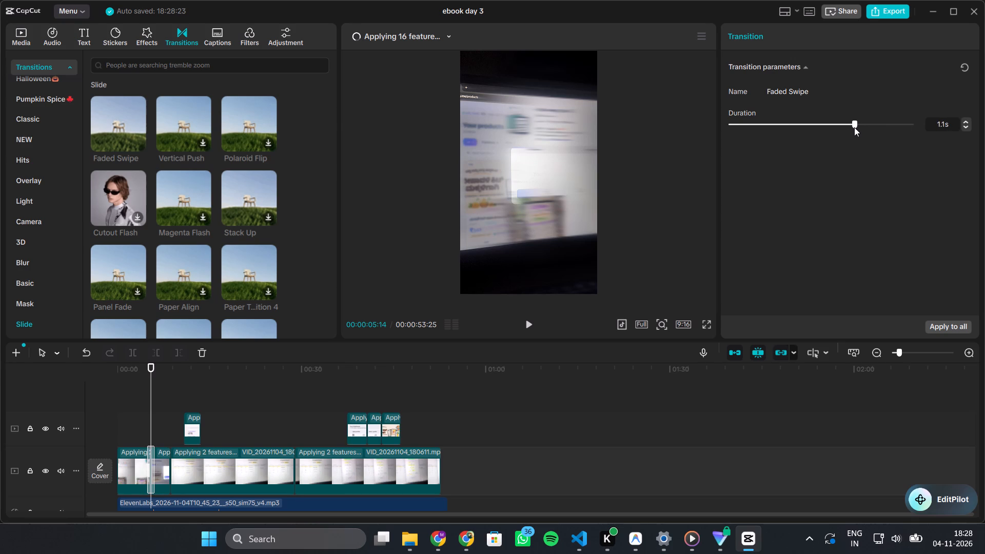
left_click_drag(854, 127, 841, 127)
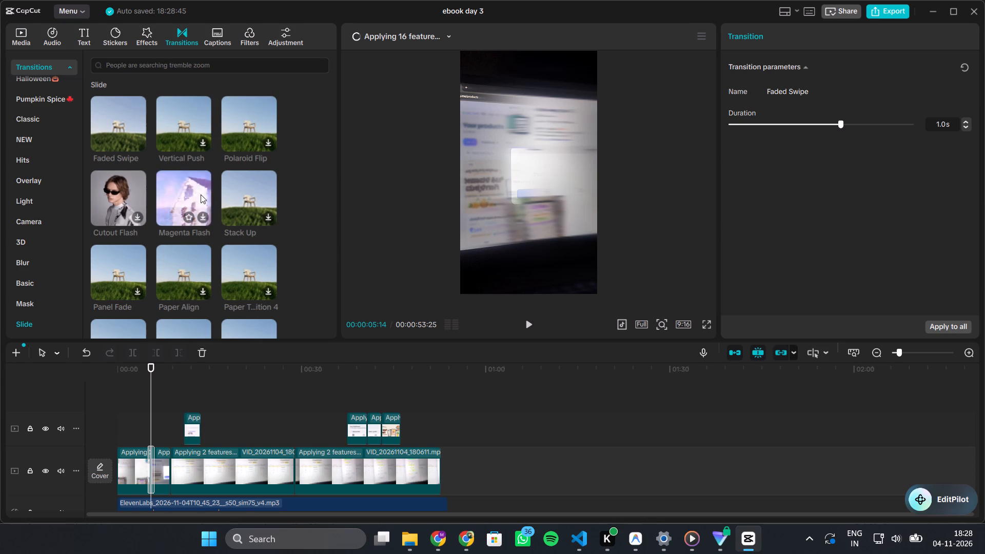
Play the video past the Faded Swipe transition to review the second clip and the start of the third.
scroll(164, 246, "down", 1)
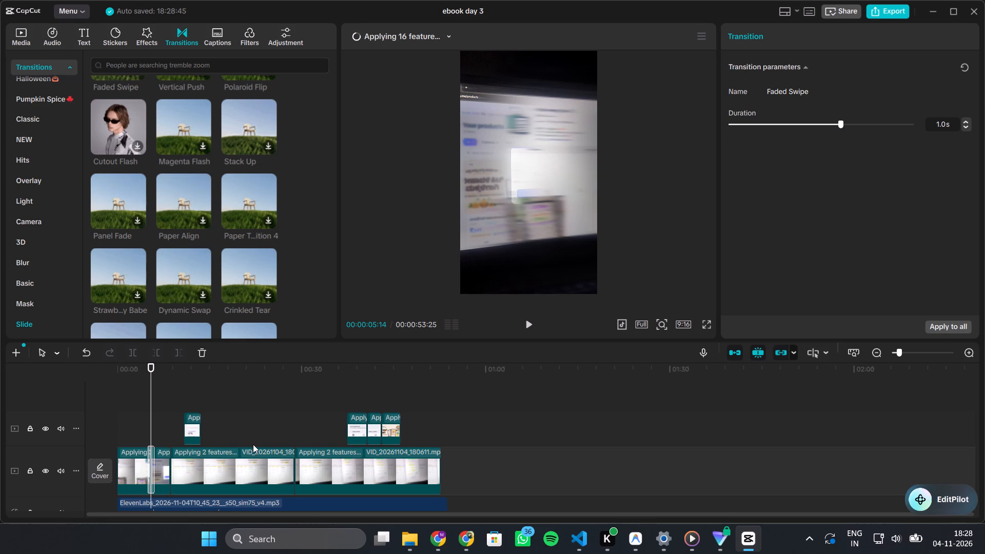
key("space")
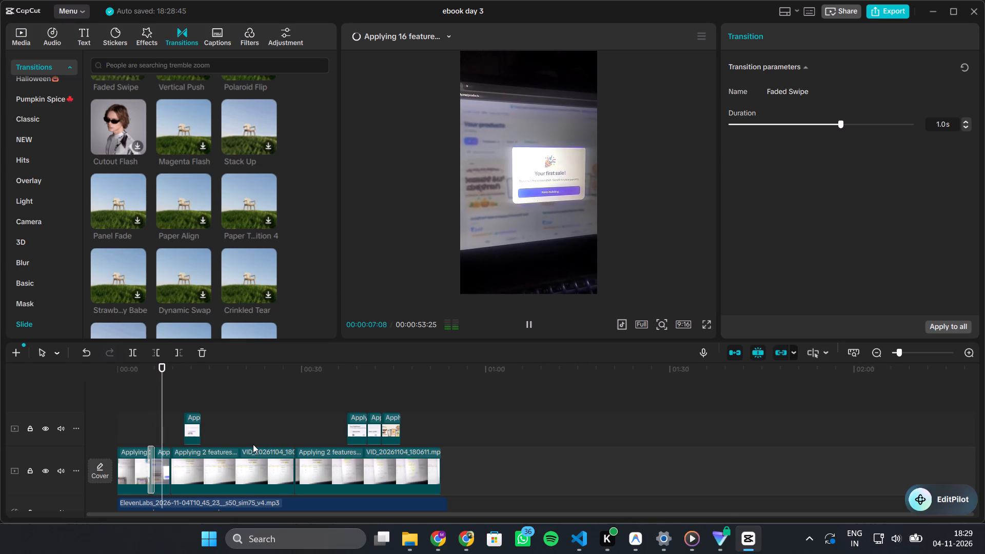
key("space")
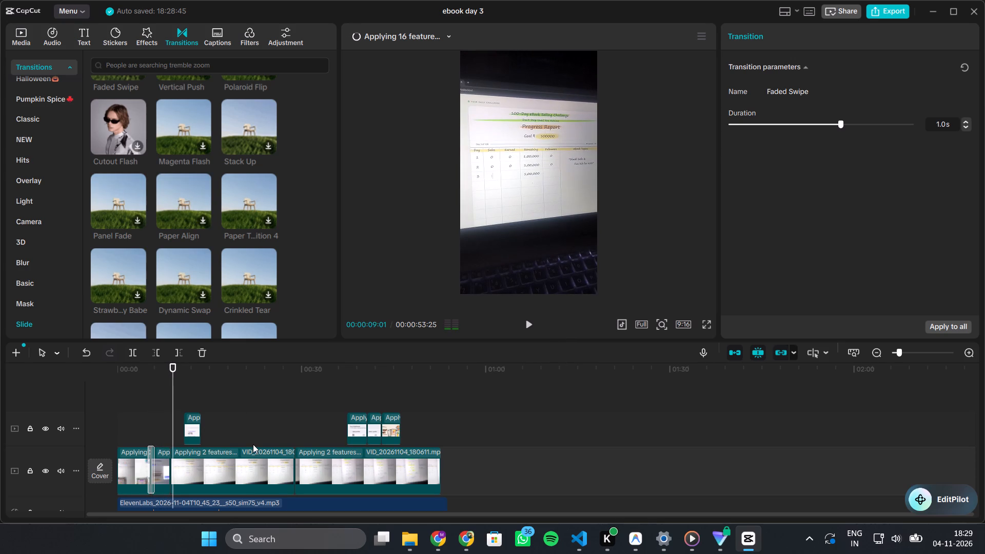
key("space")
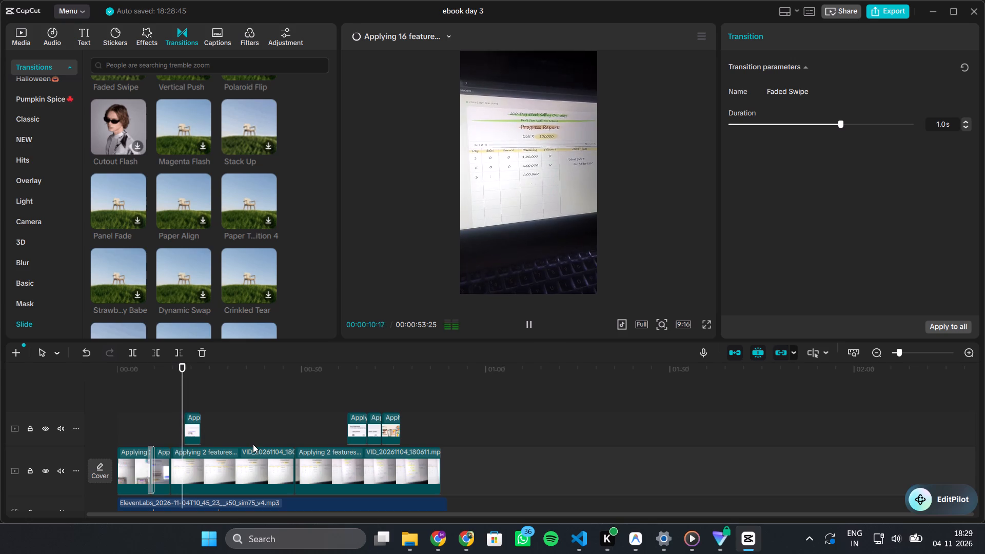
Place the playhead at the cut between the second and third main-track clips and browse the Slide, Overlay and Blur transitions.
left_click(162, 409)
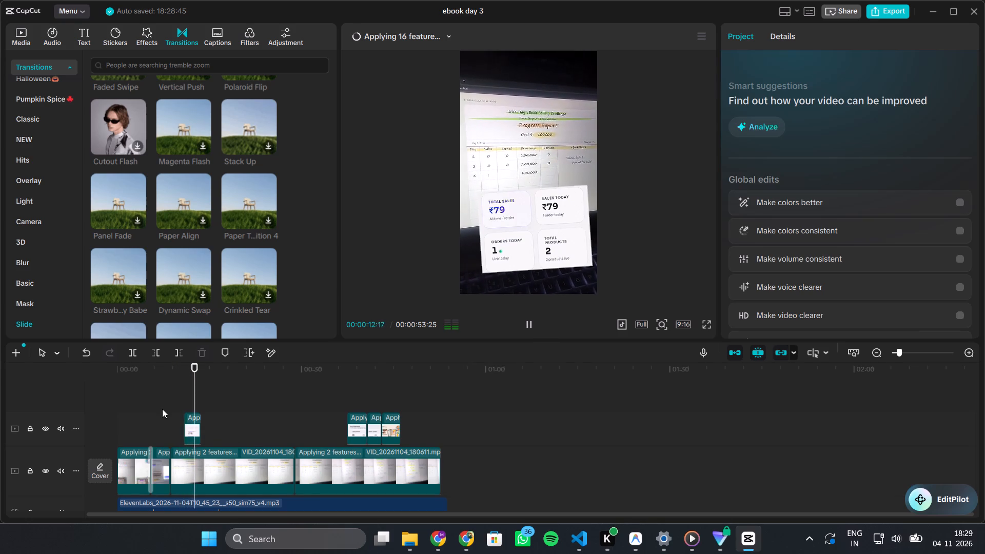
left_click_drag(162, 409, 170, 416)
scroll(213, 264, "down", 1)
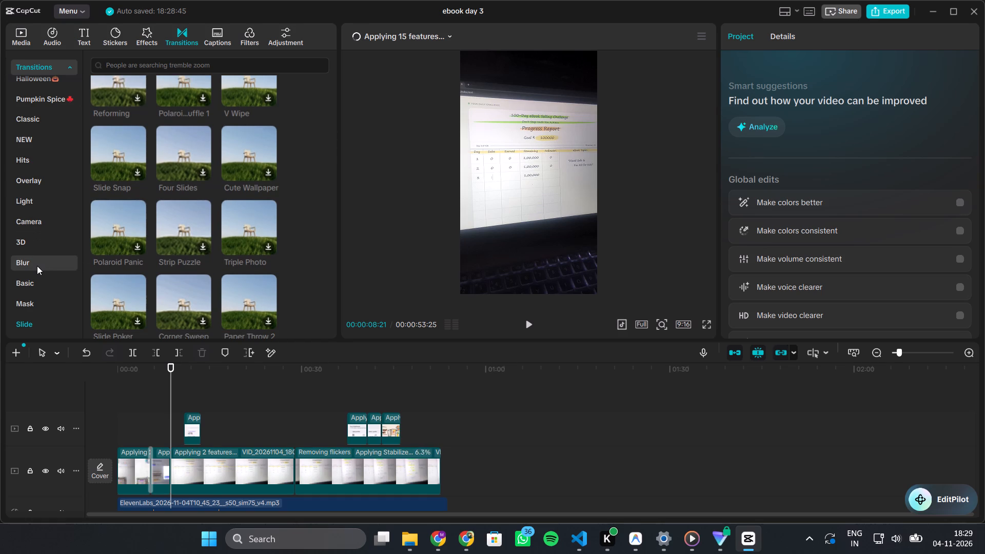
left_click(45, 181)
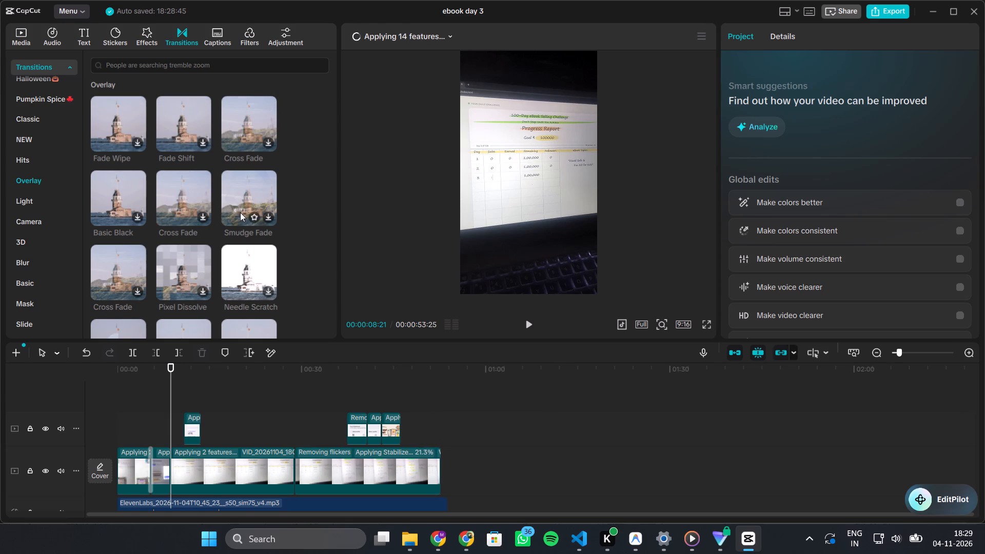
left_click(38, 326)
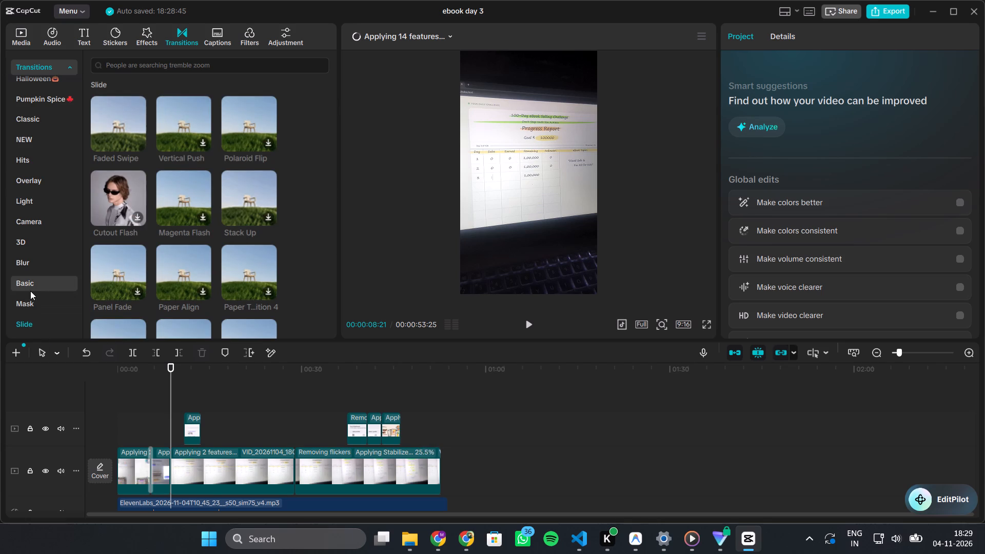
left_click(40, 260)
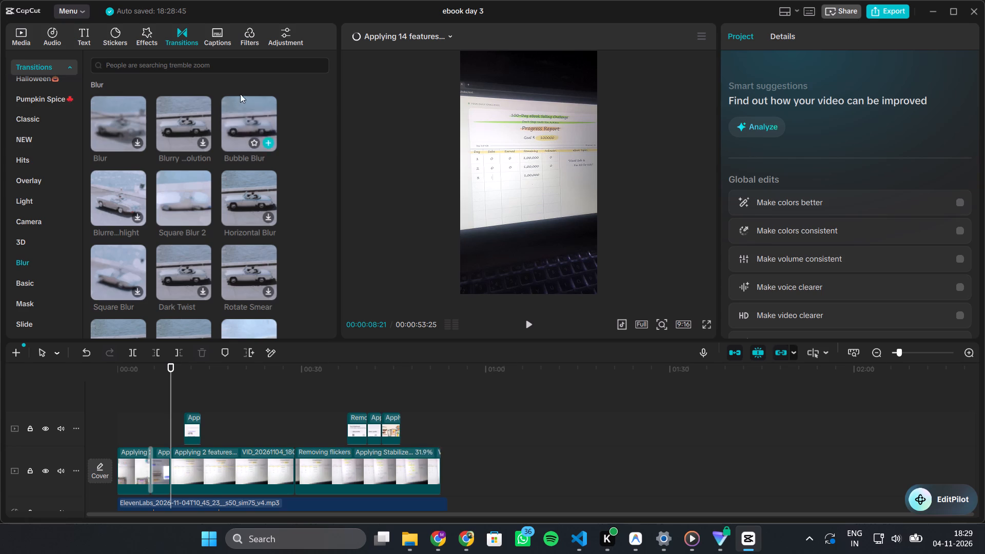
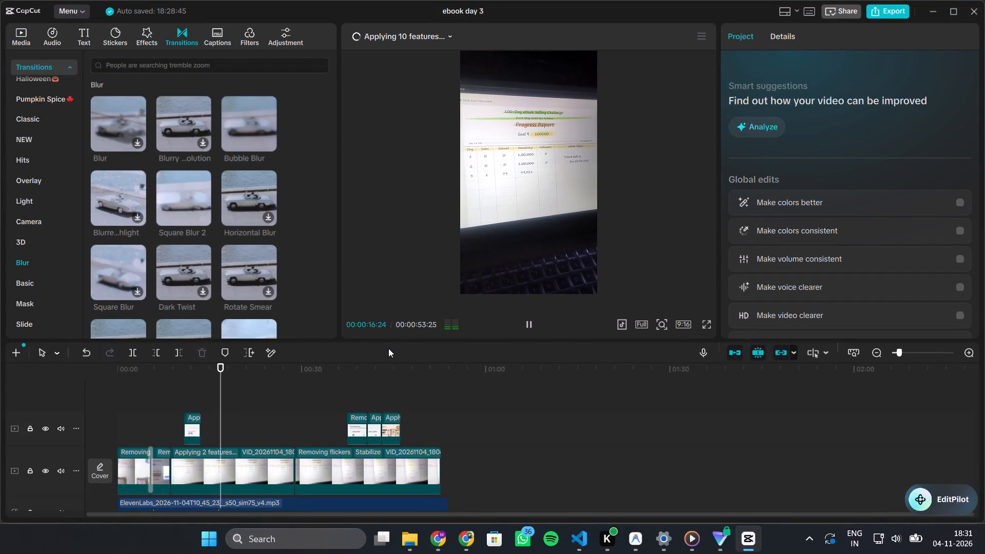
left_click(423, 34)
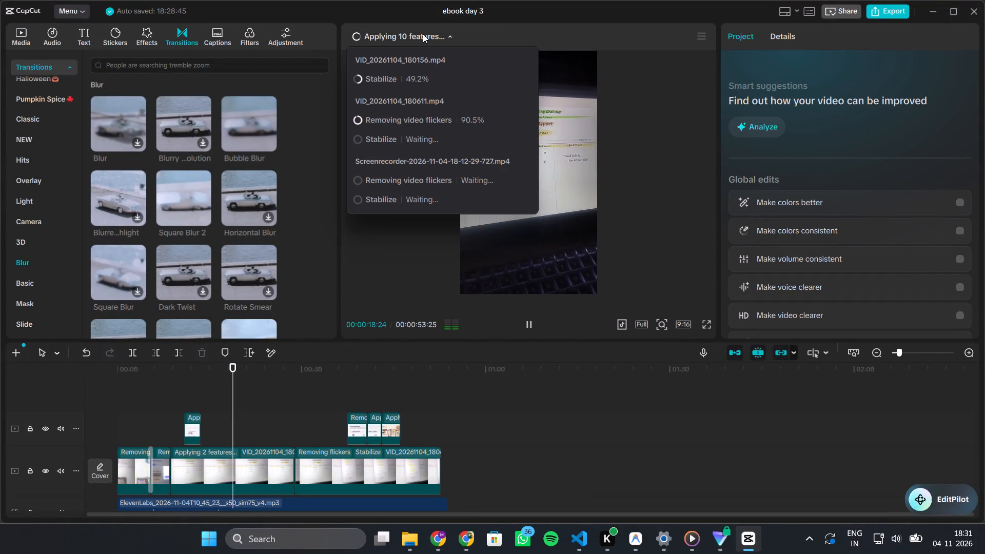
left_click(423, 34)
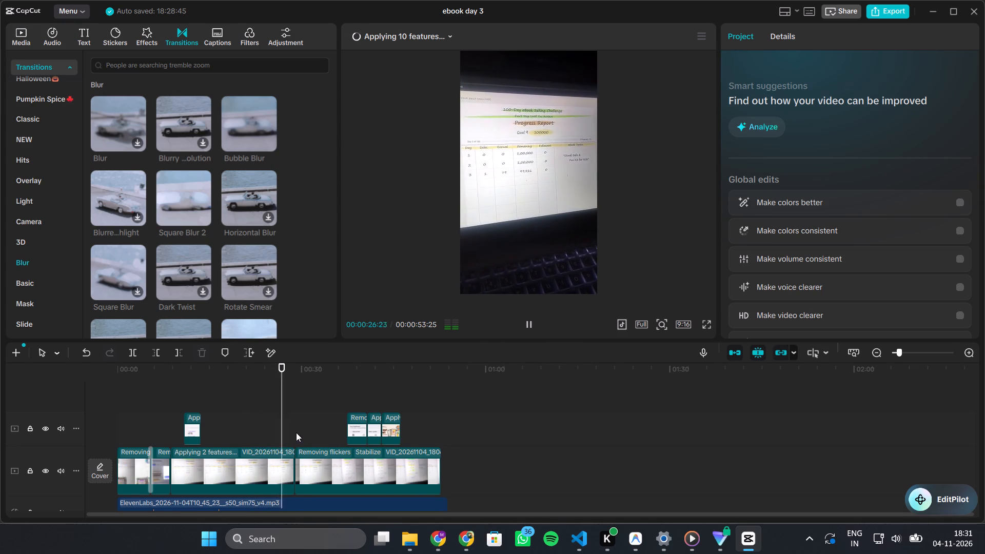
scroll(299, 446, "down", 1)
left_click(263, 465)
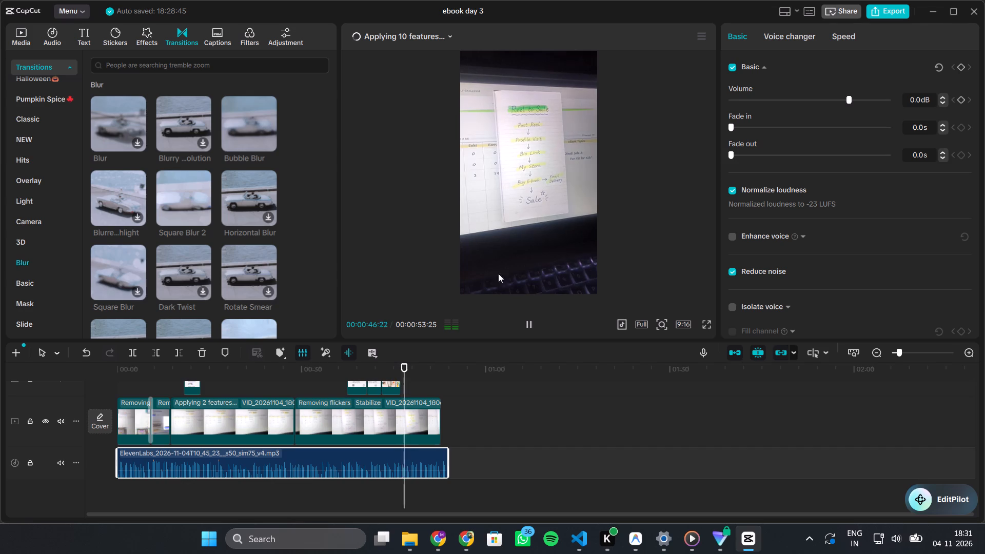
scroll(395, 377, "up", 1)
scroll(373, 439, "up", 1)
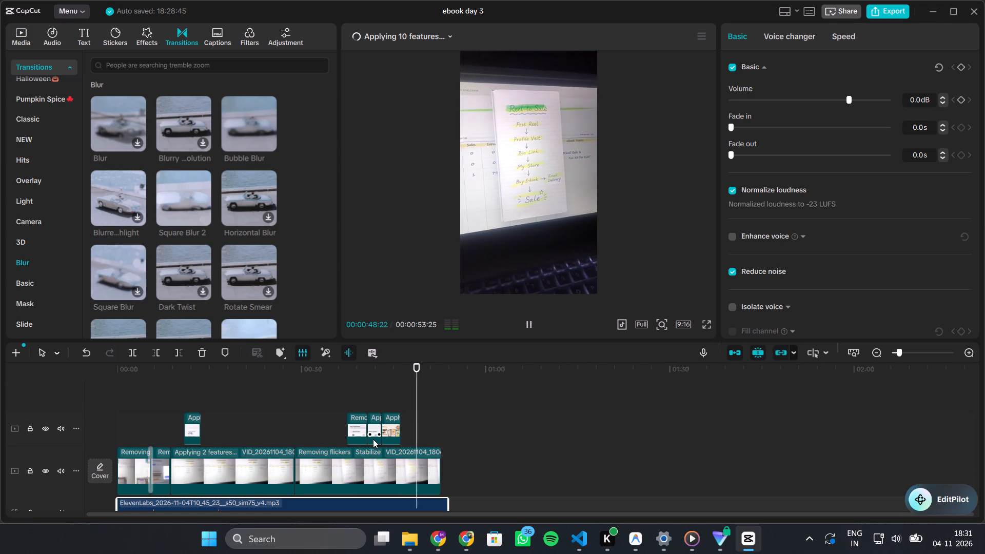
scroll(373, 439, "up", 1)
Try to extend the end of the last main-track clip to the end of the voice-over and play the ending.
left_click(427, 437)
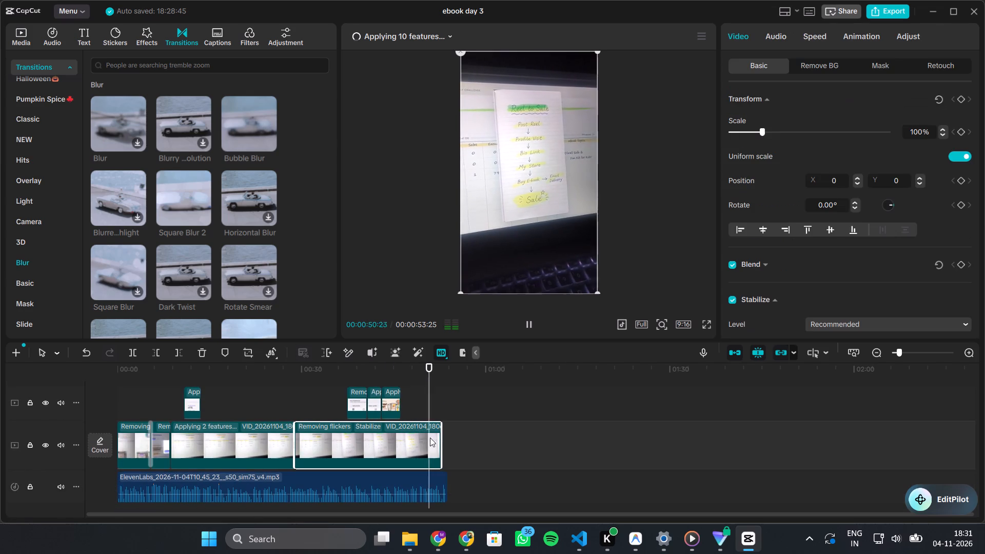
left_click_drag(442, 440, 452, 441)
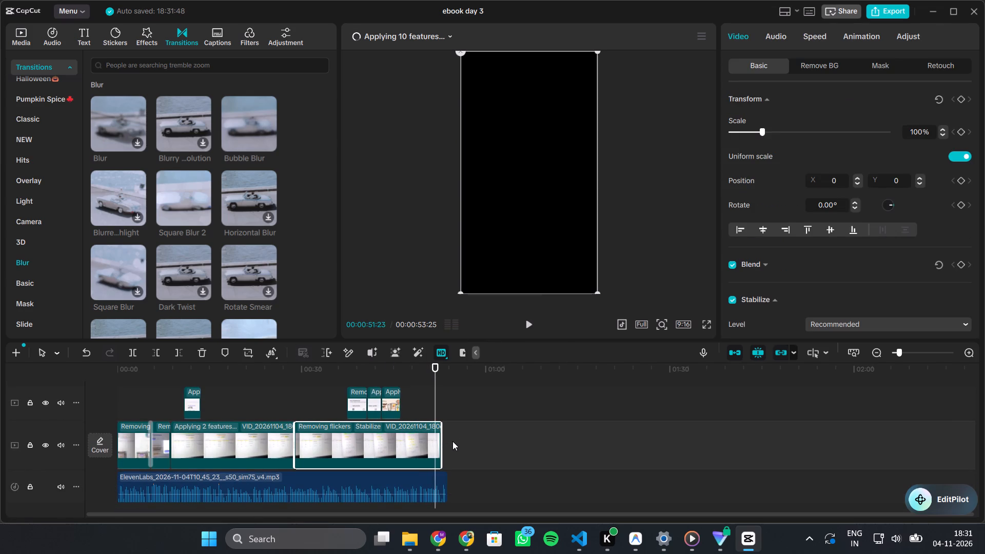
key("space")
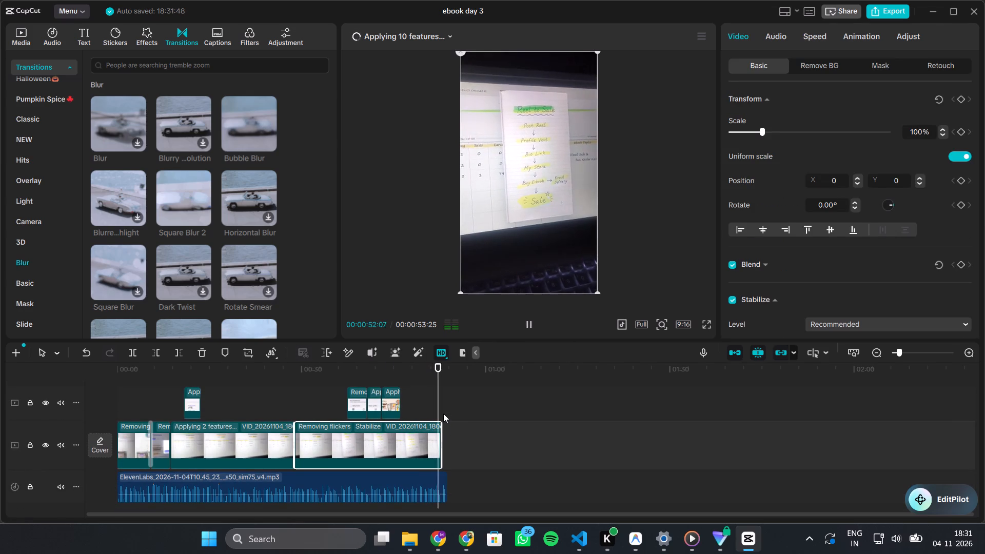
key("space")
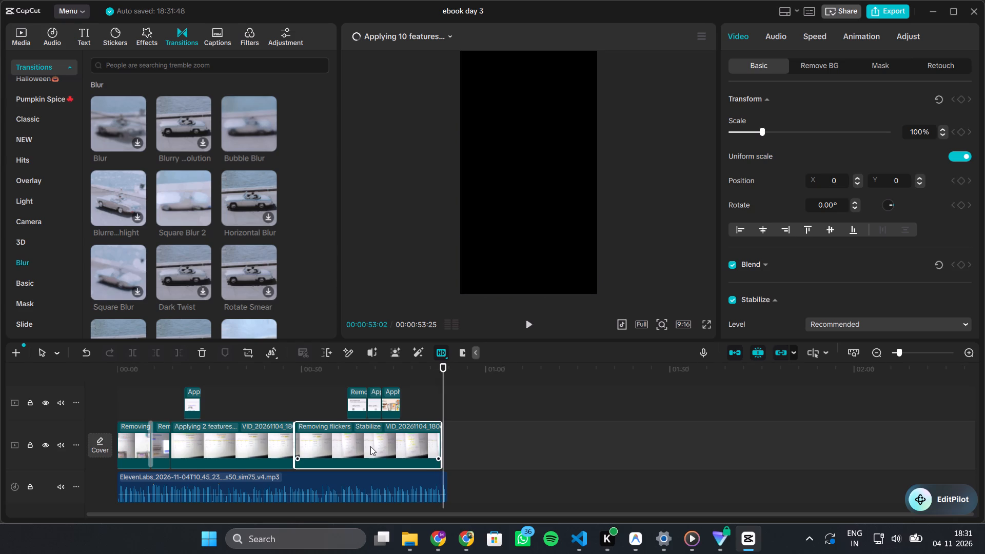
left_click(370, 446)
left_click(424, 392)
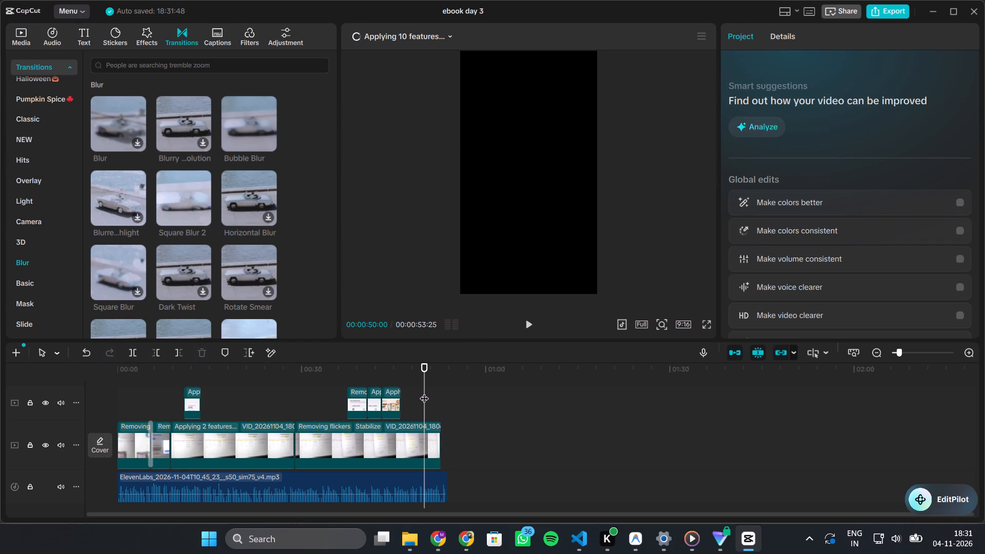
Extend the end of the third main-track clip to about 30 s so the main track ends level with the voice-over.
left_click(272, 401)
key("space")
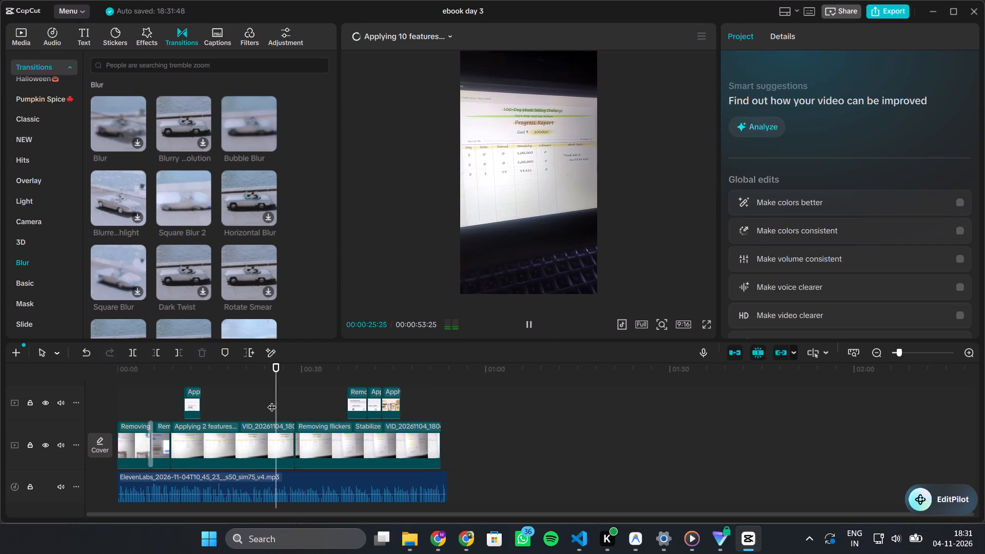
left_click(285, 461)
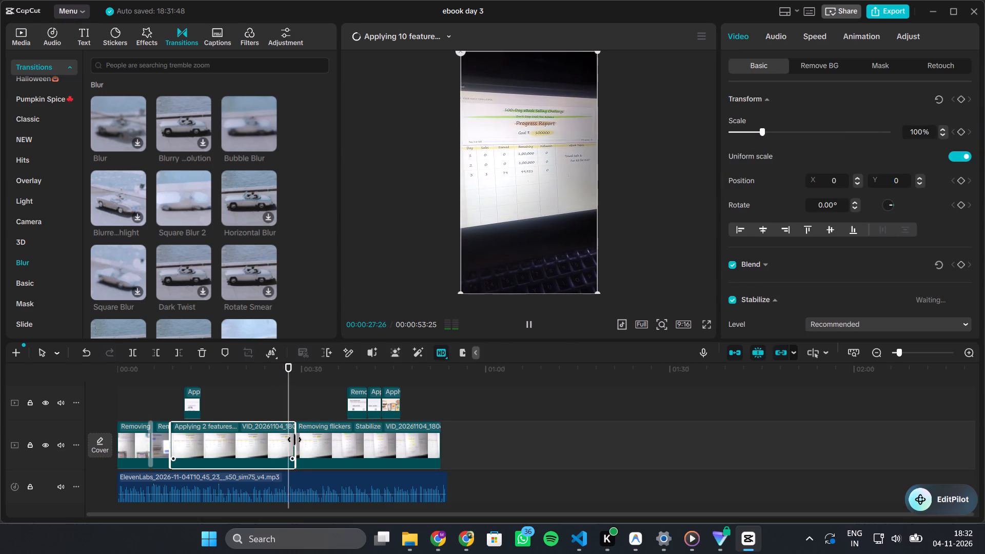
left_click(294, 440)
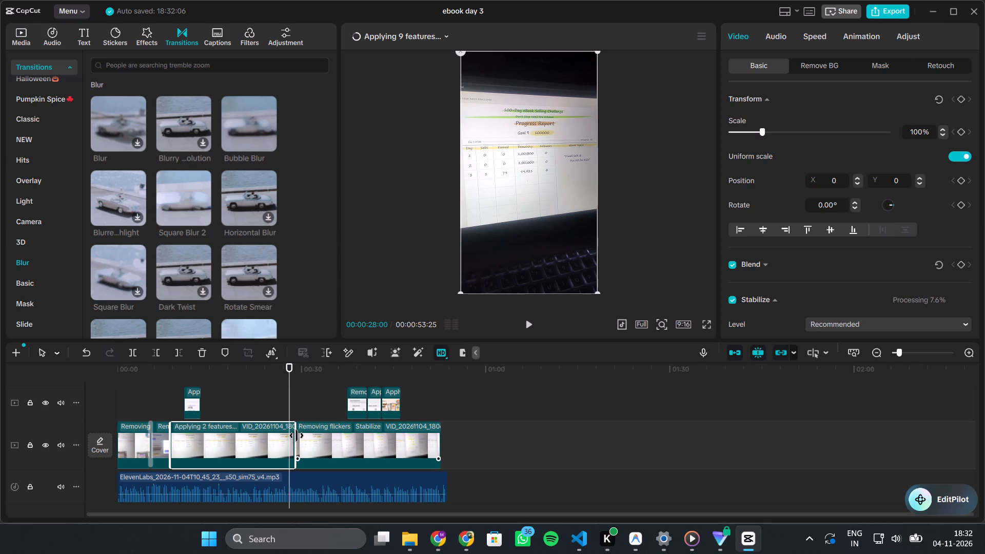
left_click_drag(297, 436, 307, 436)
left_click_drag(307, 436, 304, 438)
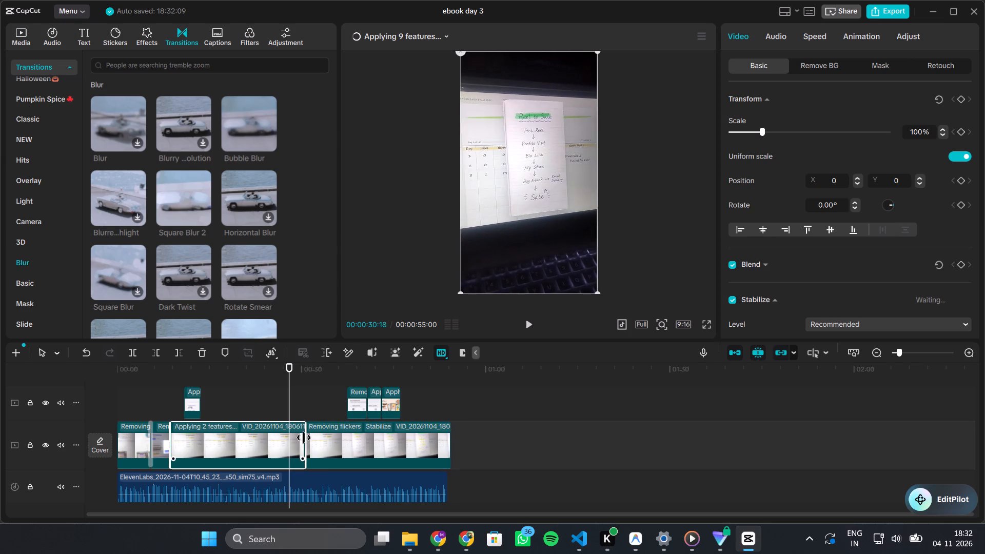
left_click_drag(304, 438, 301, 438)
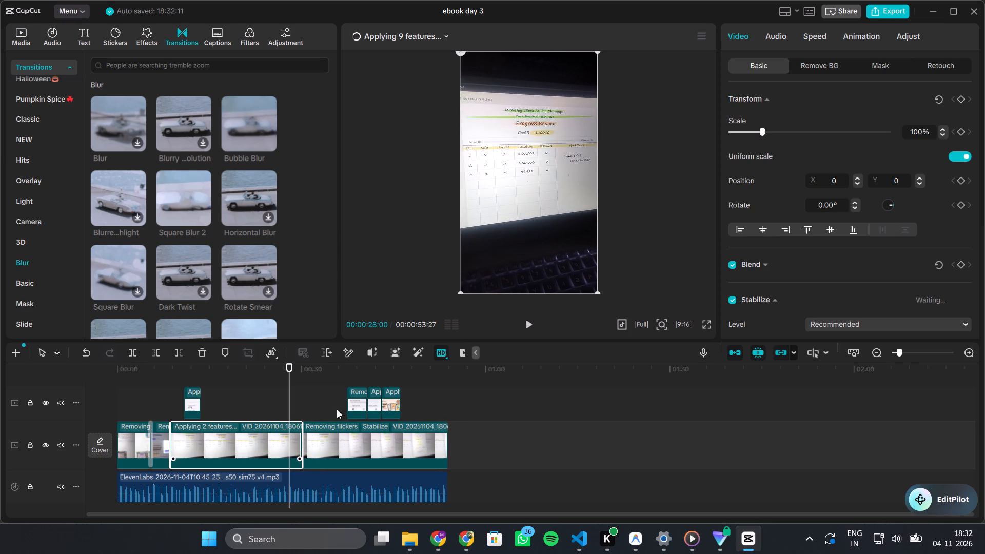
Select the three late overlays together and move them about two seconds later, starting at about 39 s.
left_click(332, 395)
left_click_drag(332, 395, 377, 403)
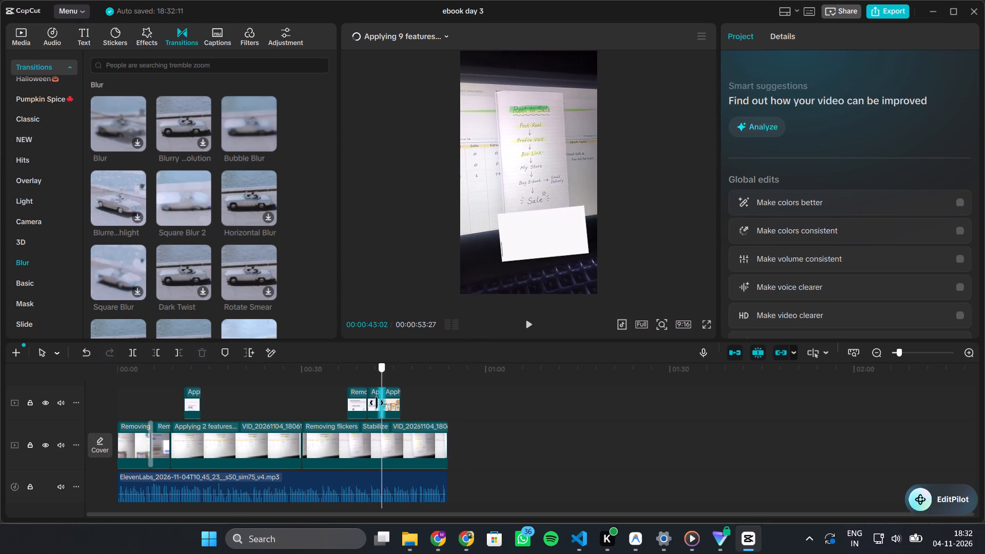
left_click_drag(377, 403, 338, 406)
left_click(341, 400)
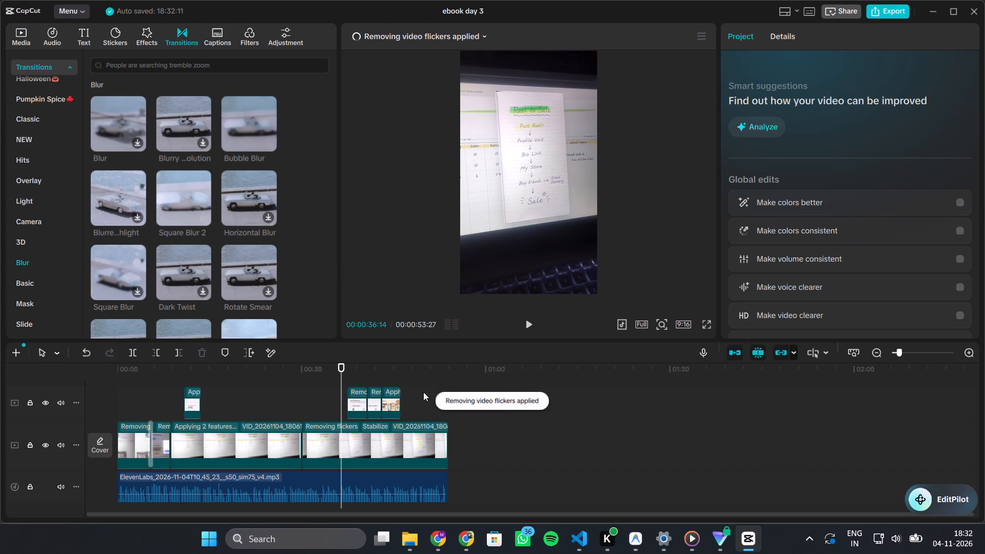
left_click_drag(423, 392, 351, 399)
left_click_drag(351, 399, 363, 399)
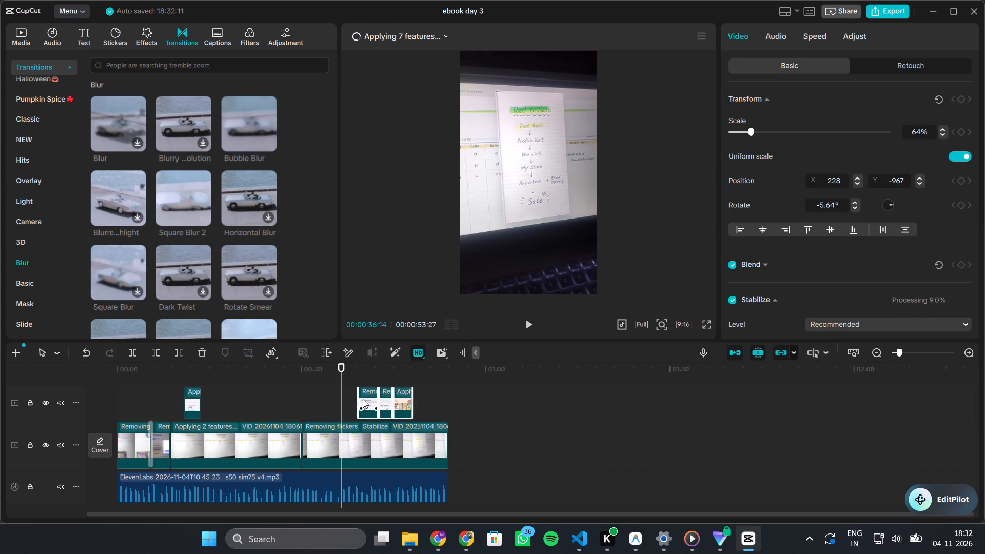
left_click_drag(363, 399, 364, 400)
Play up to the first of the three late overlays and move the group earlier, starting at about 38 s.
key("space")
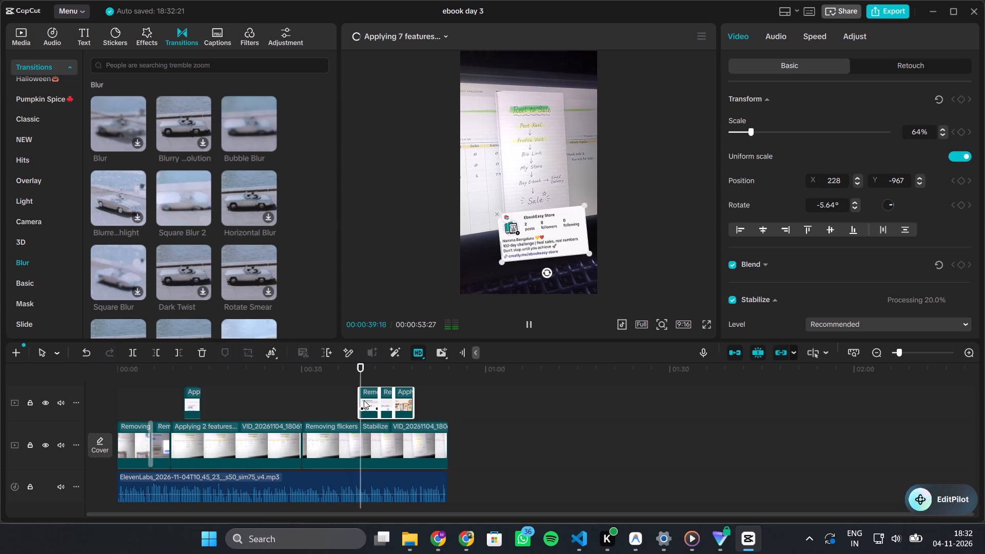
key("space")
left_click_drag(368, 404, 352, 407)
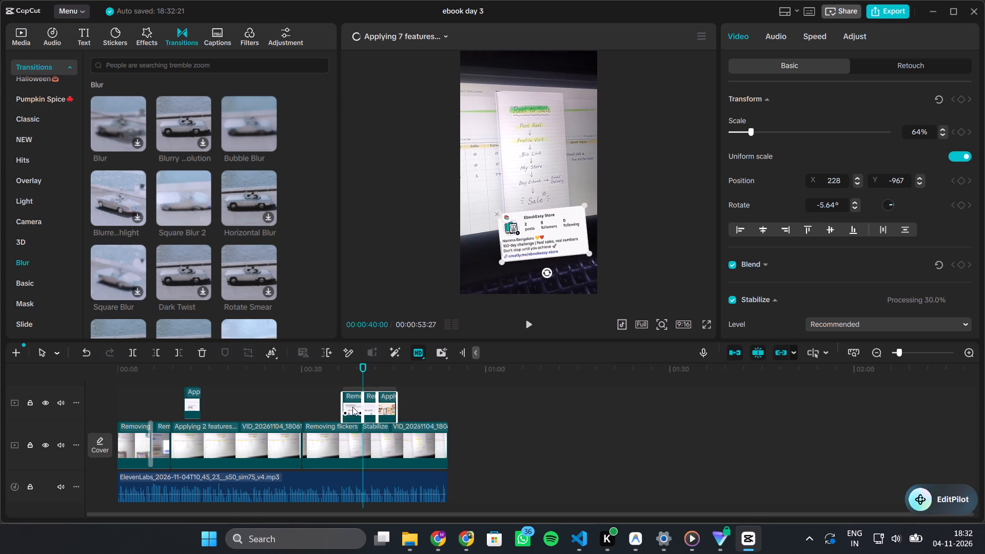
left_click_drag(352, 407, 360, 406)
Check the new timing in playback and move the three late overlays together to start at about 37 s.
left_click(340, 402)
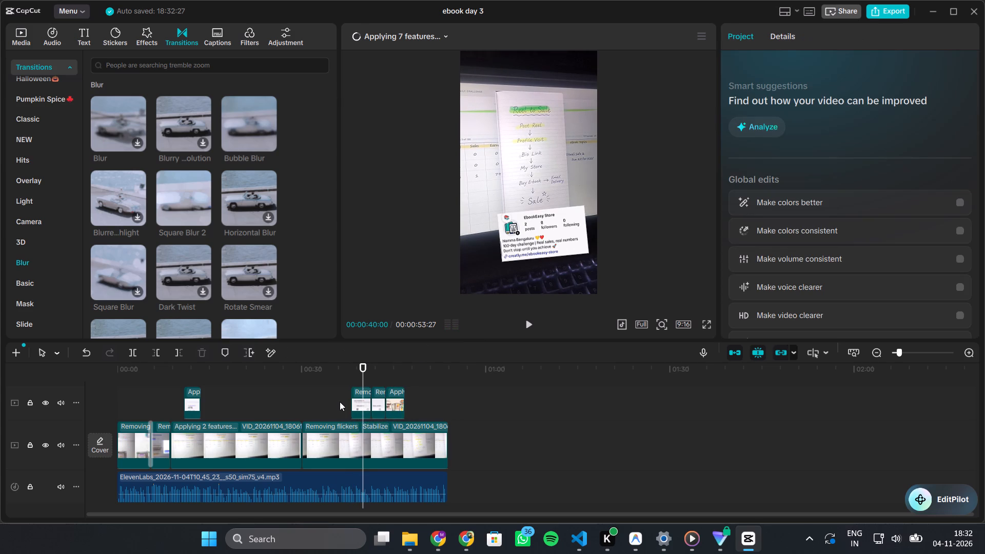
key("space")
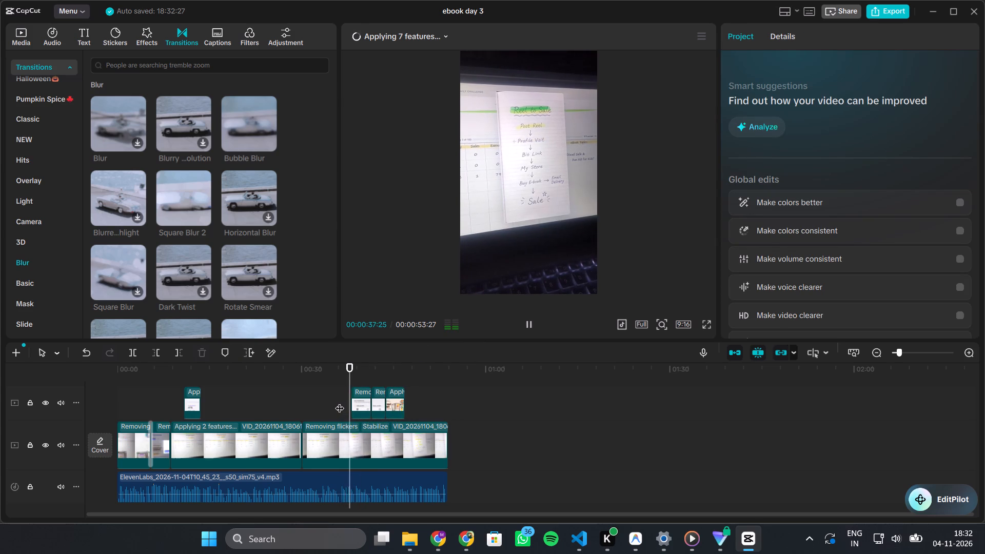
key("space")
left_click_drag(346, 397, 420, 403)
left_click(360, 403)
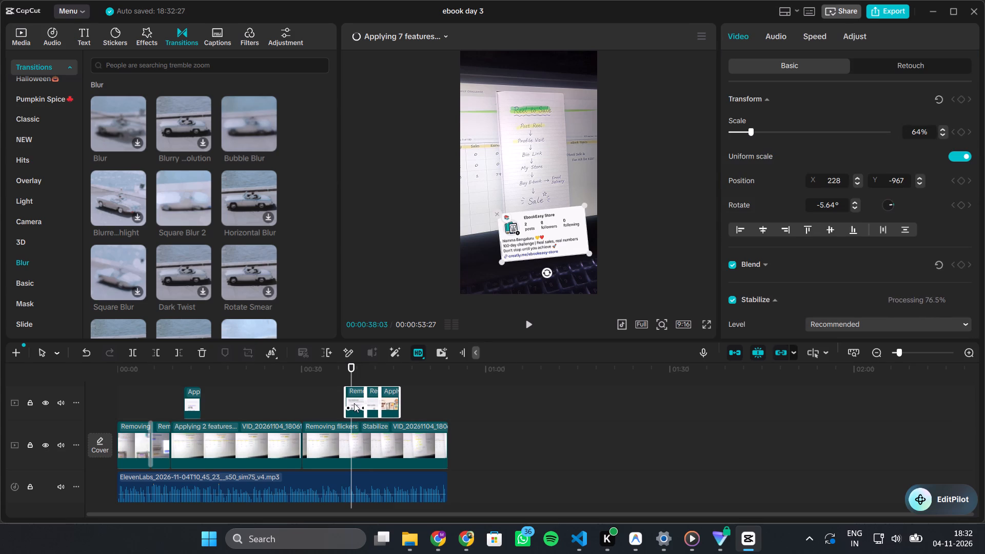
Play from about 35 s past the three late overlays to check their timing against the voice-over.
left_click(331, 398)
key("space")
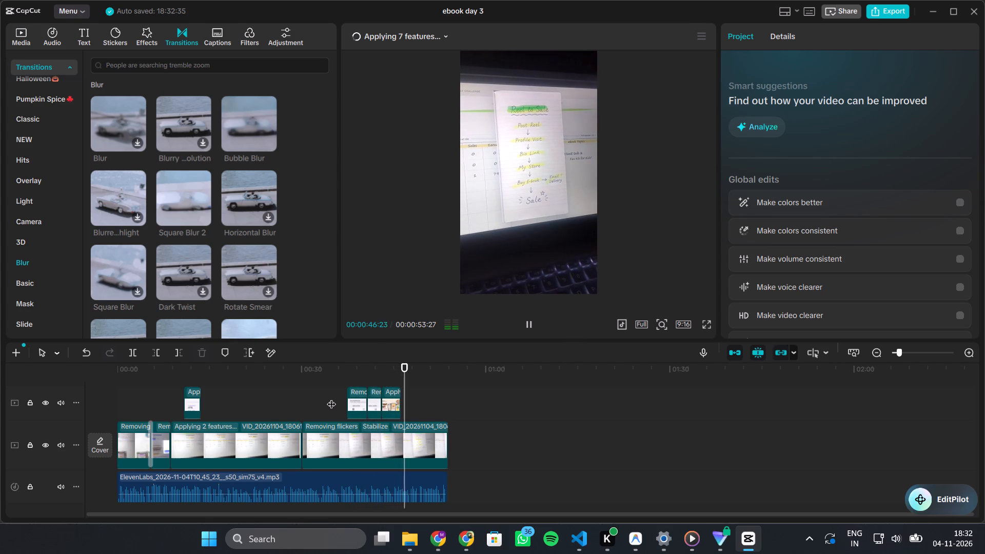
key("space")
Select the three late overlays and nudge the EbookEasy Store card slightly in the preview.
left_click_drag(441, 405, 333, 406)
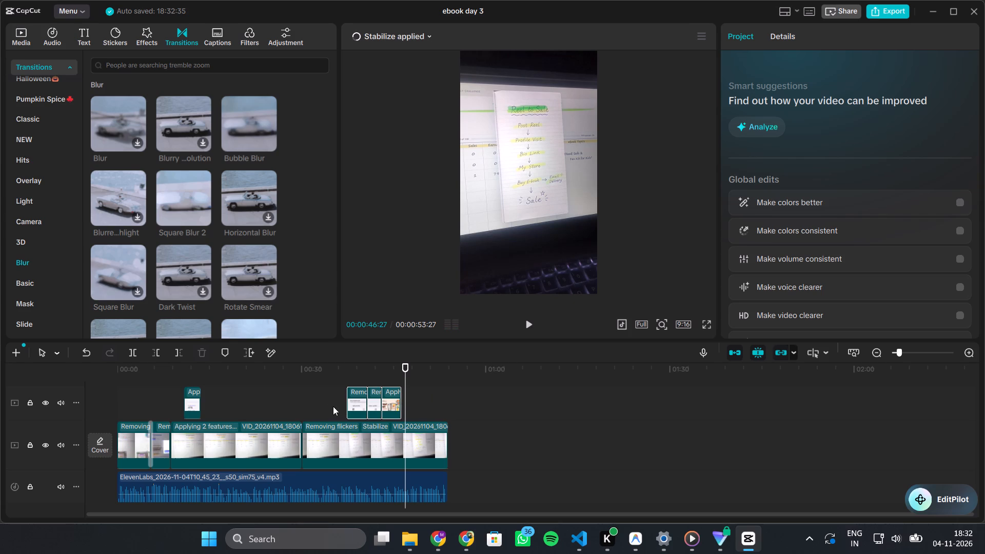
left_click_drag(333, 406, 333, 405)
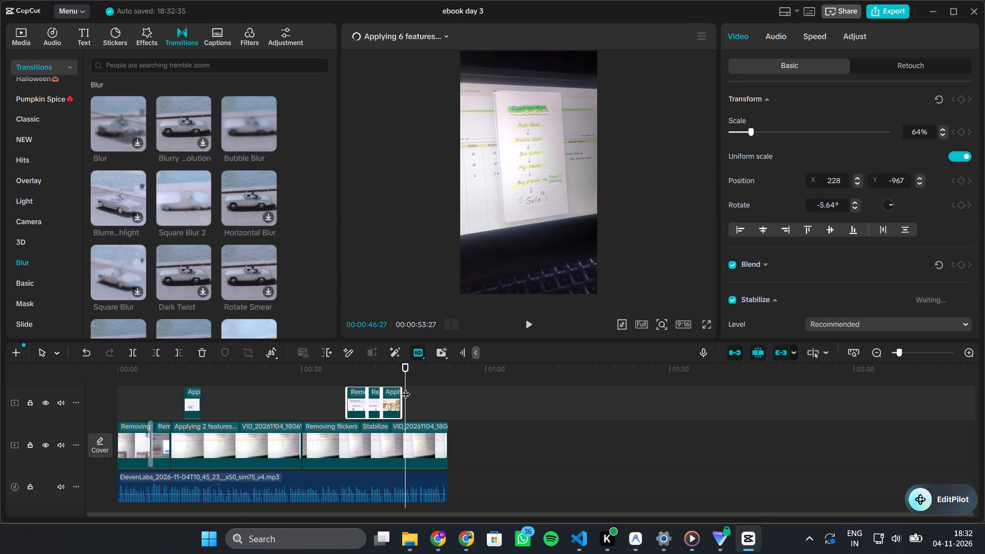
left_click_drag(406, 379, 376, 379)
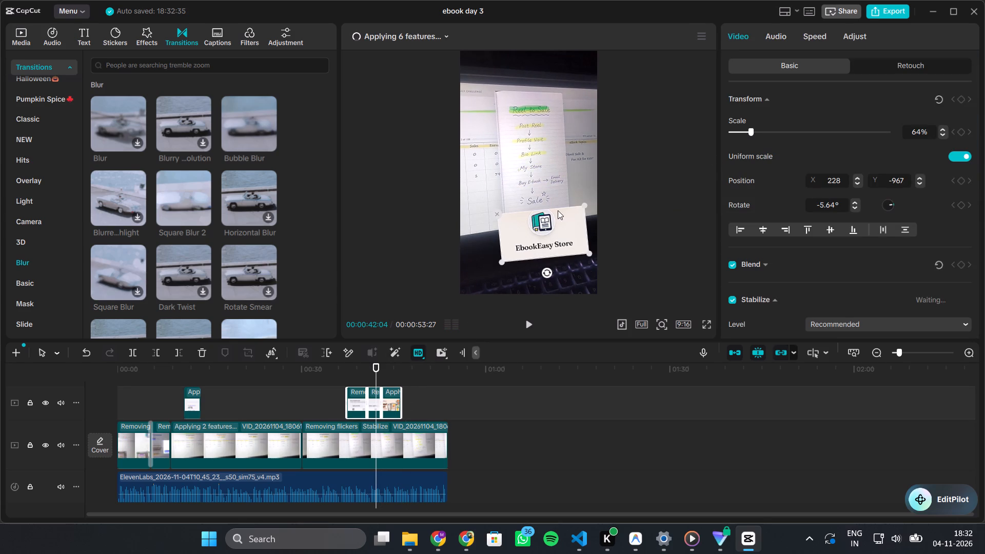
left_click(519, 243)
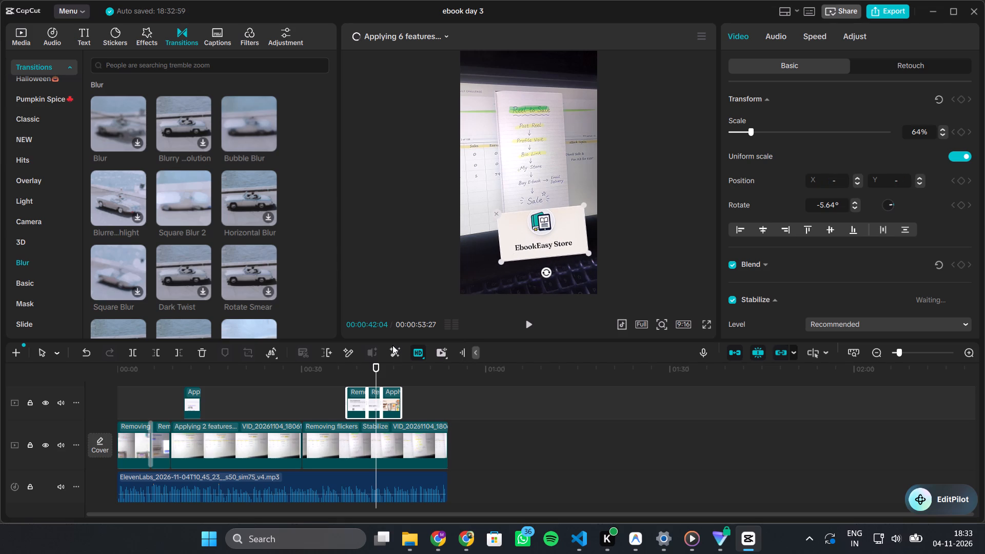
Play from just before the late overlays to about 40 s to review the first one.
left_click(324, 400)
key("space")
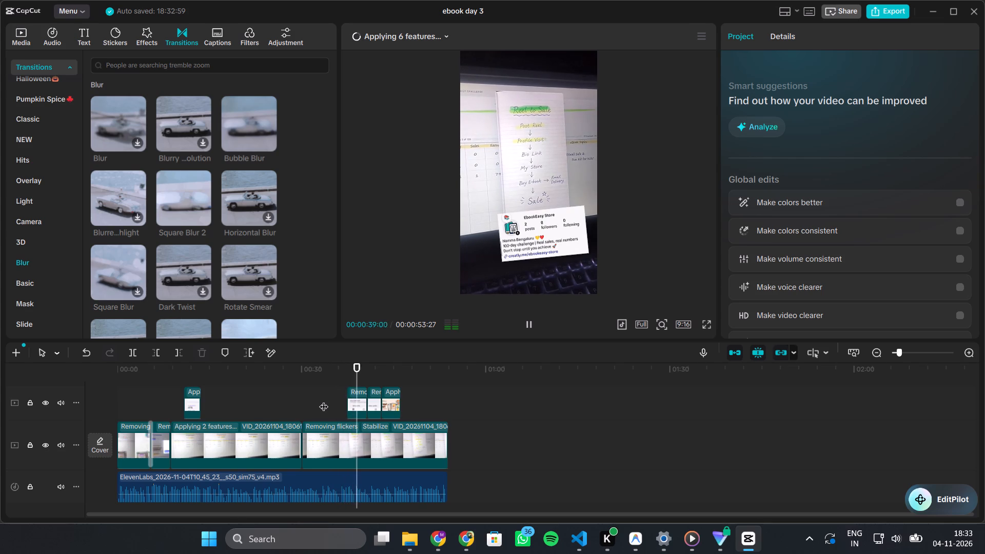
key("space")
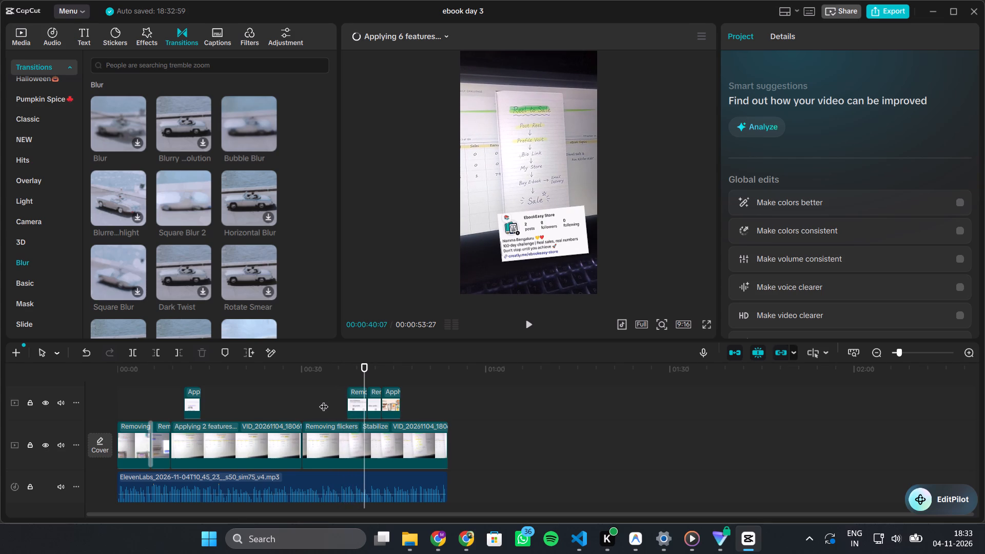